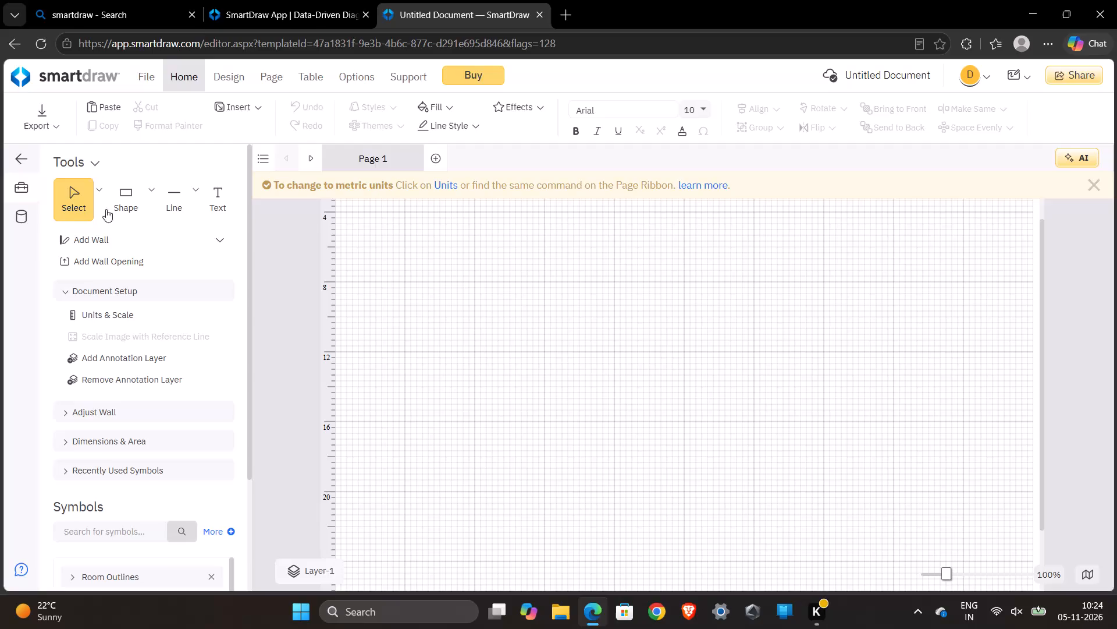
Place a rectangle about 6' wide by 3' high on the page, about 1' 8" from the left and 4' from the top.
click(151, 199)
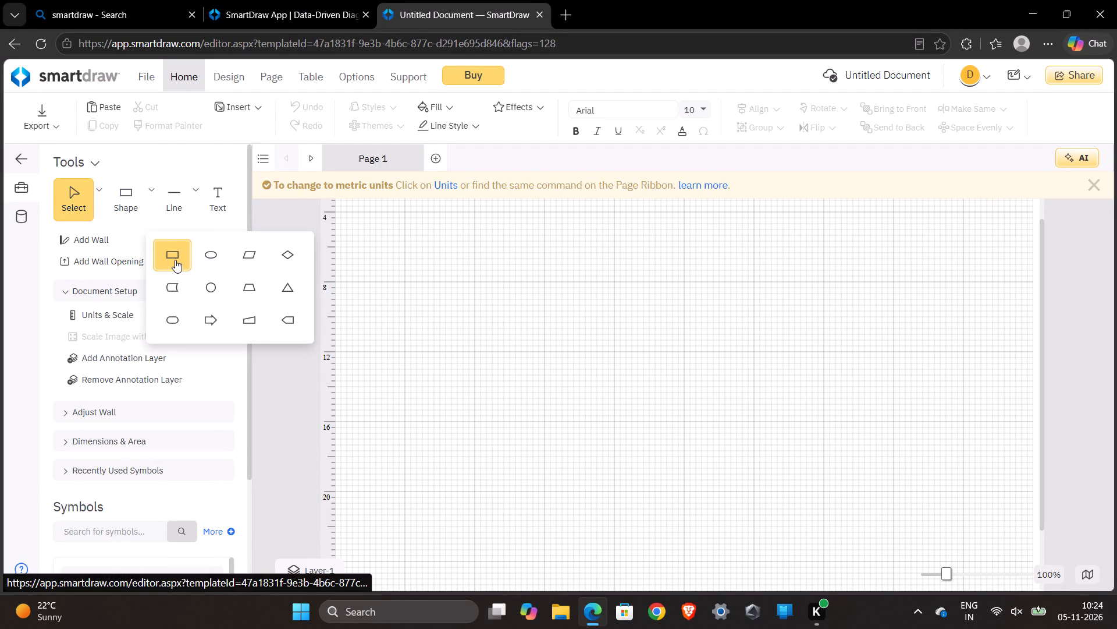
drag(175, 260, 597, 410)
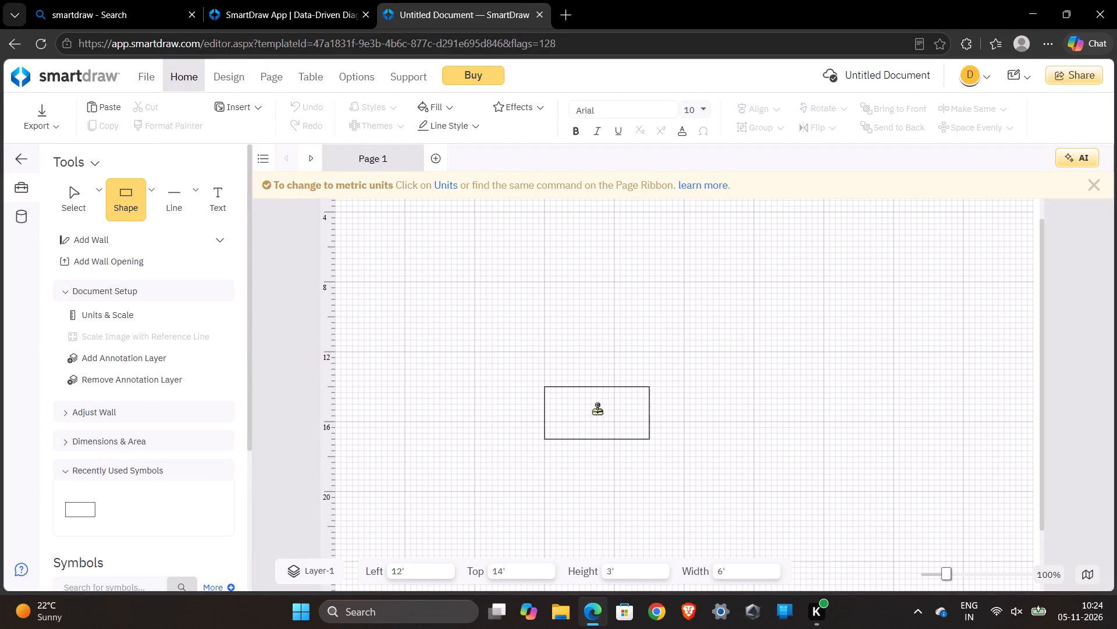
drag(597, 410, 417, 453)
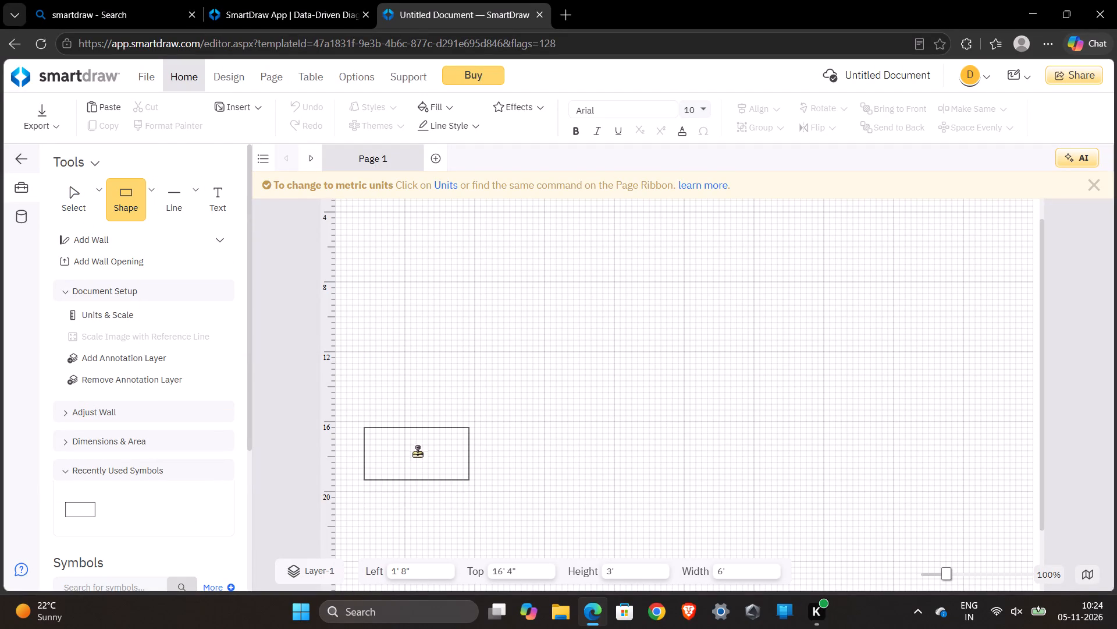
drag(417, 453, 435, 256)
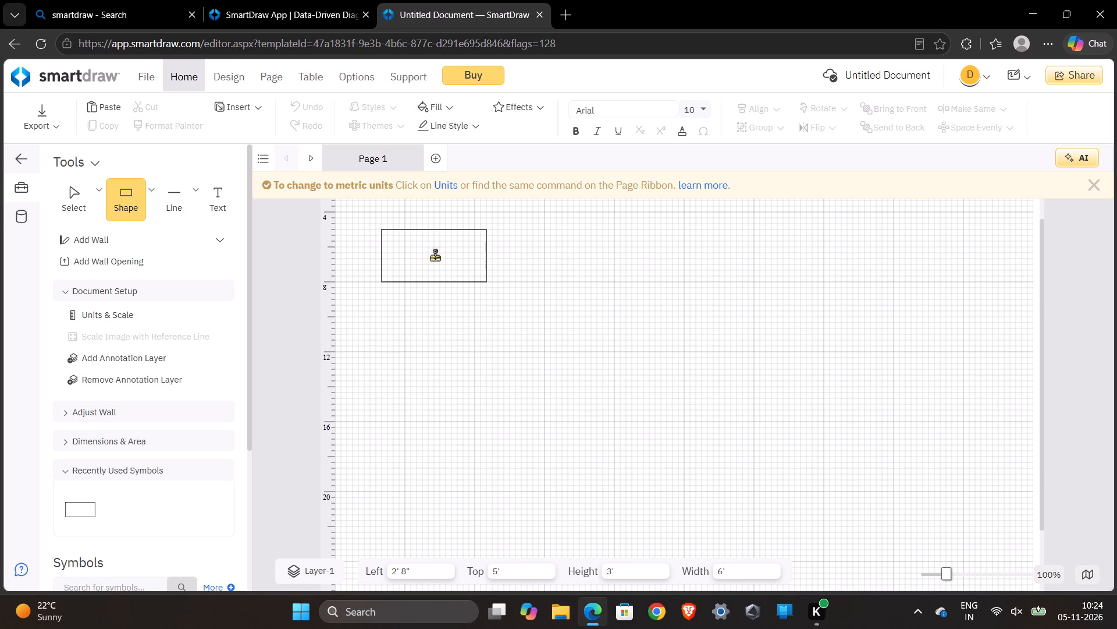
drag(435, 256, 424, 251)
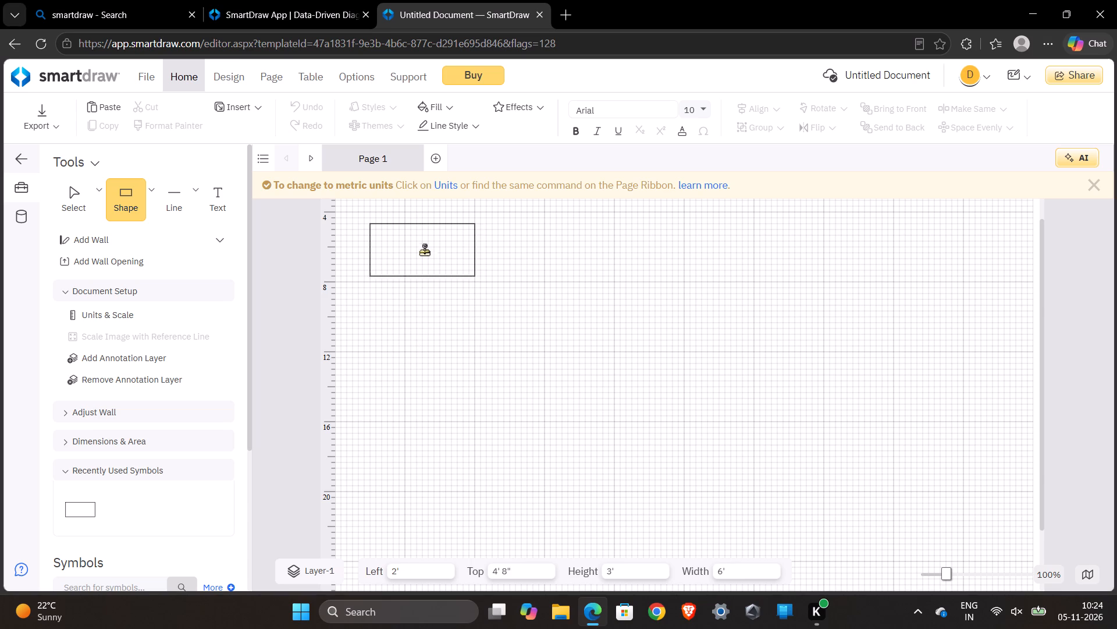
drag(424, 251, 418, 239)
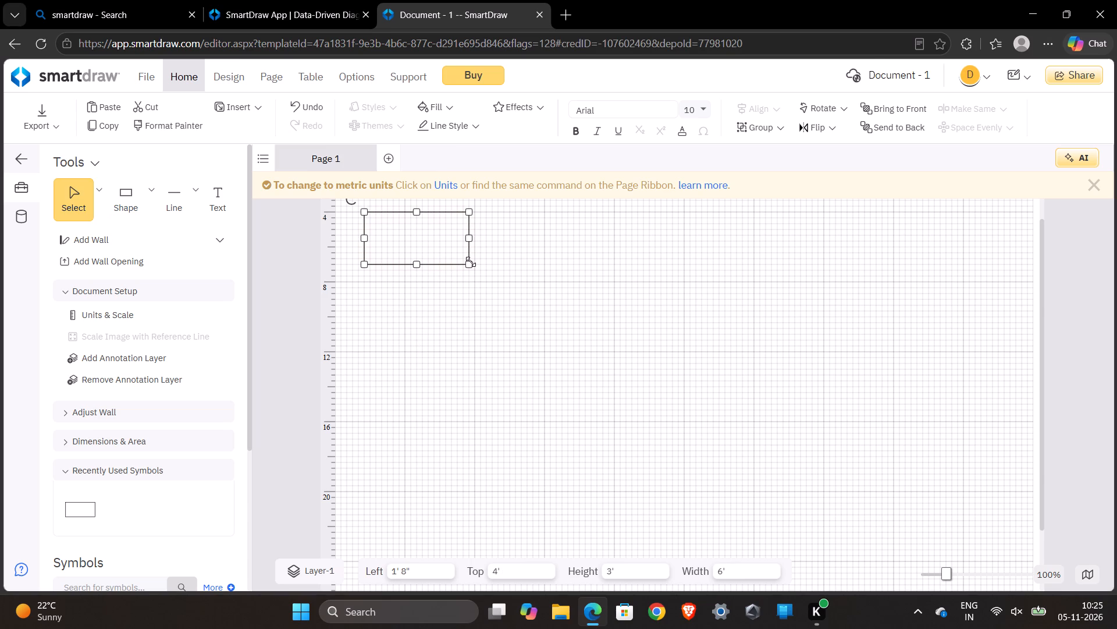
Enlarge the rectangle from its lower-right corner to about 45' wide by 15' 8" high.
drag(471, 262, 1033, 397)
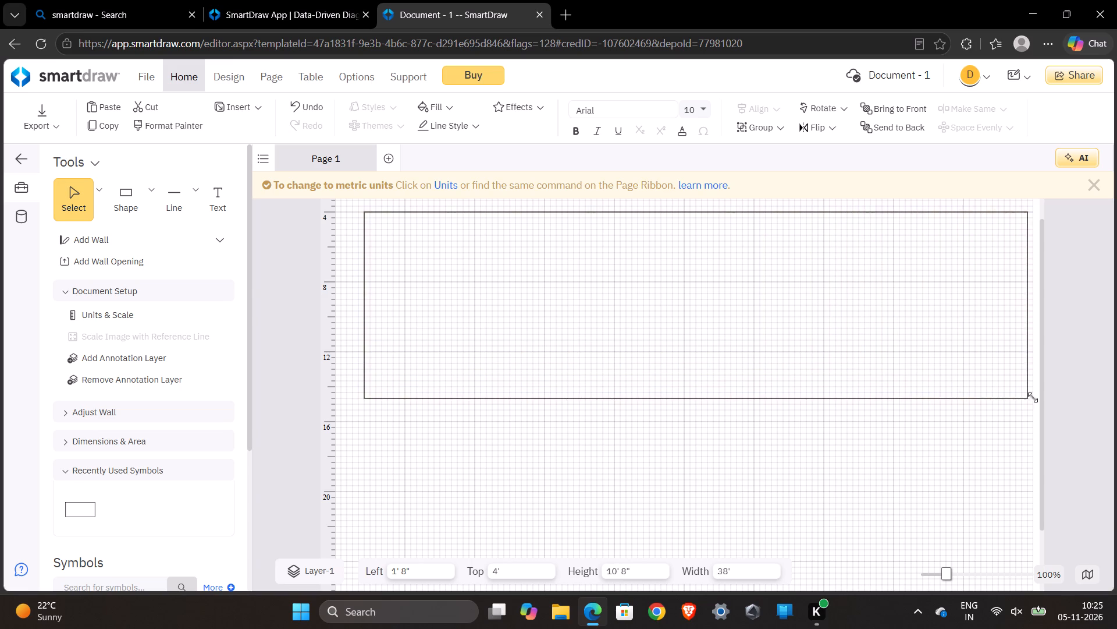
drag(1033, 397, 1075, 547)
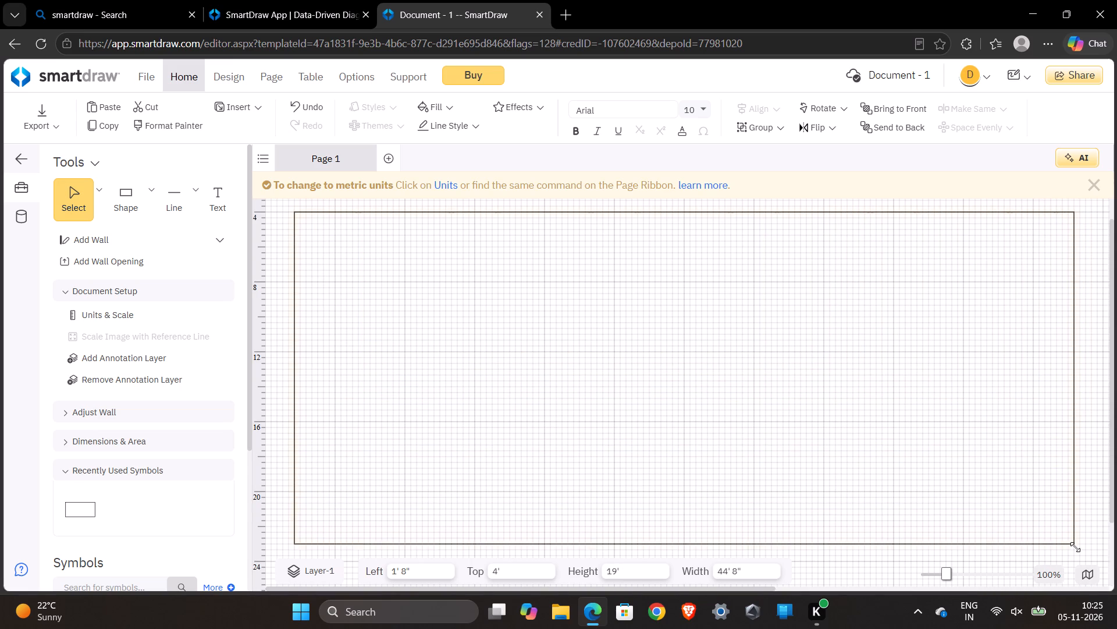
drag(1075, 547, 1078, 558)
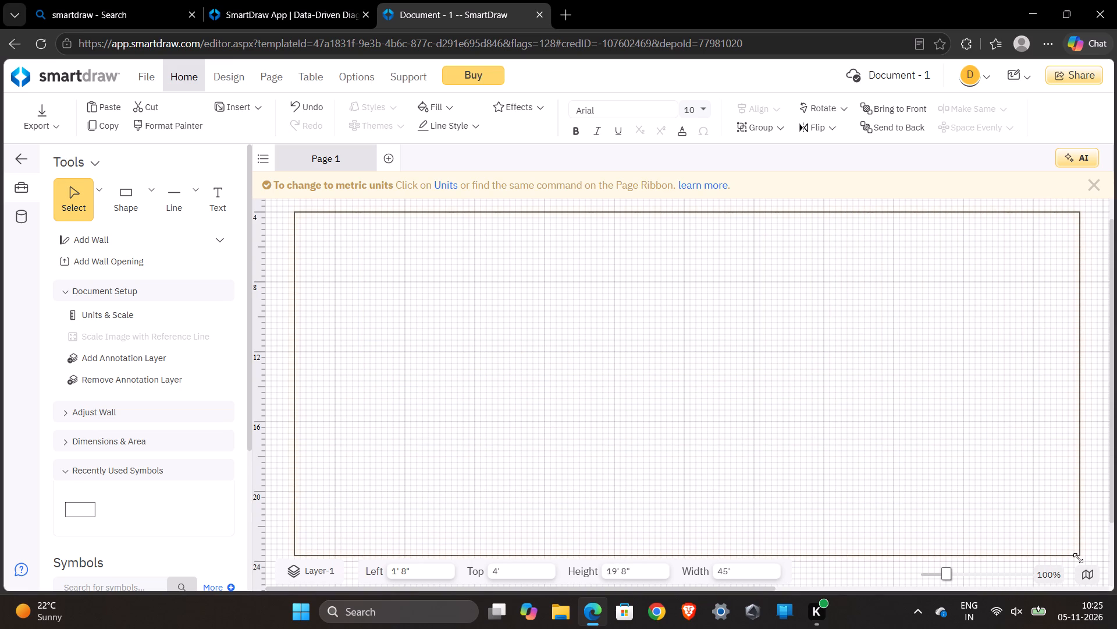
drag(1078, 558, 1068, 484)
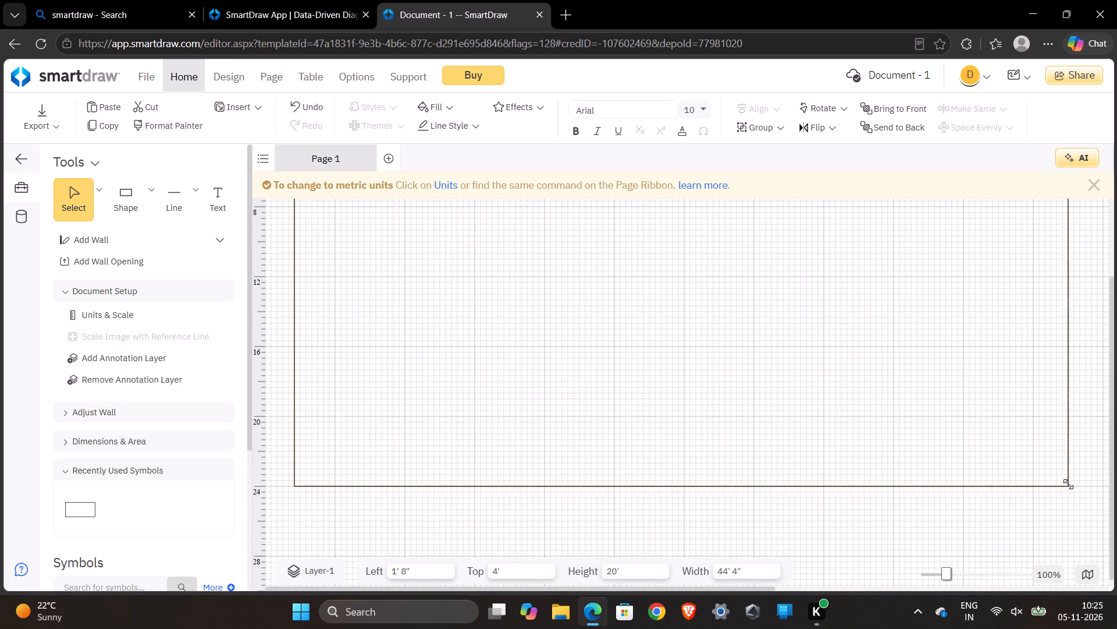
drag(1068, 484, 1033, 229)
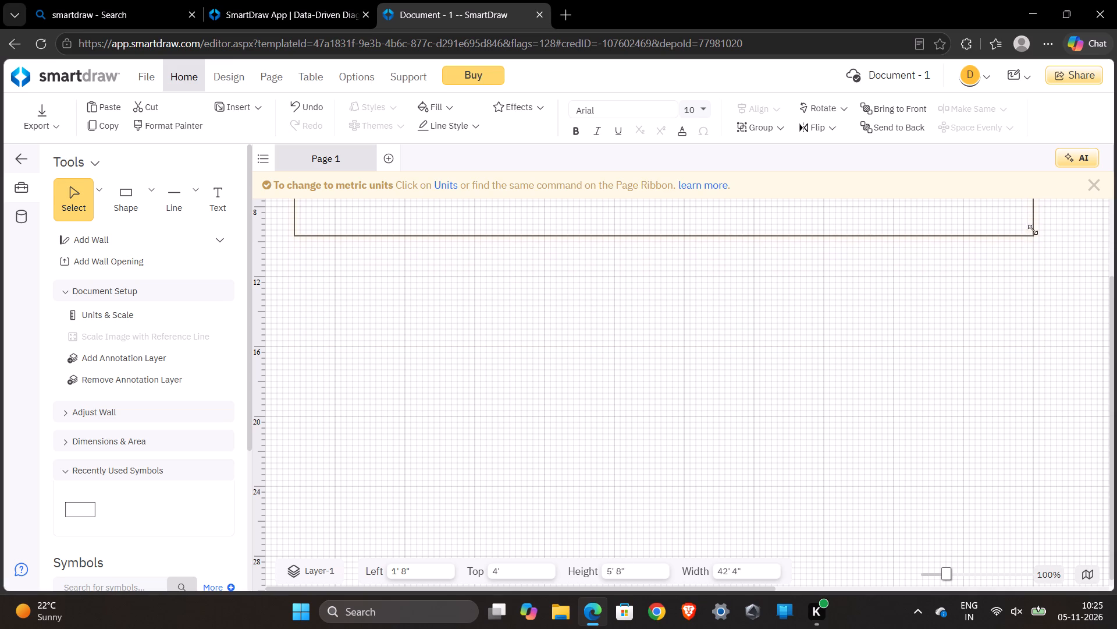
drag(1033, 229, 1033, 212)
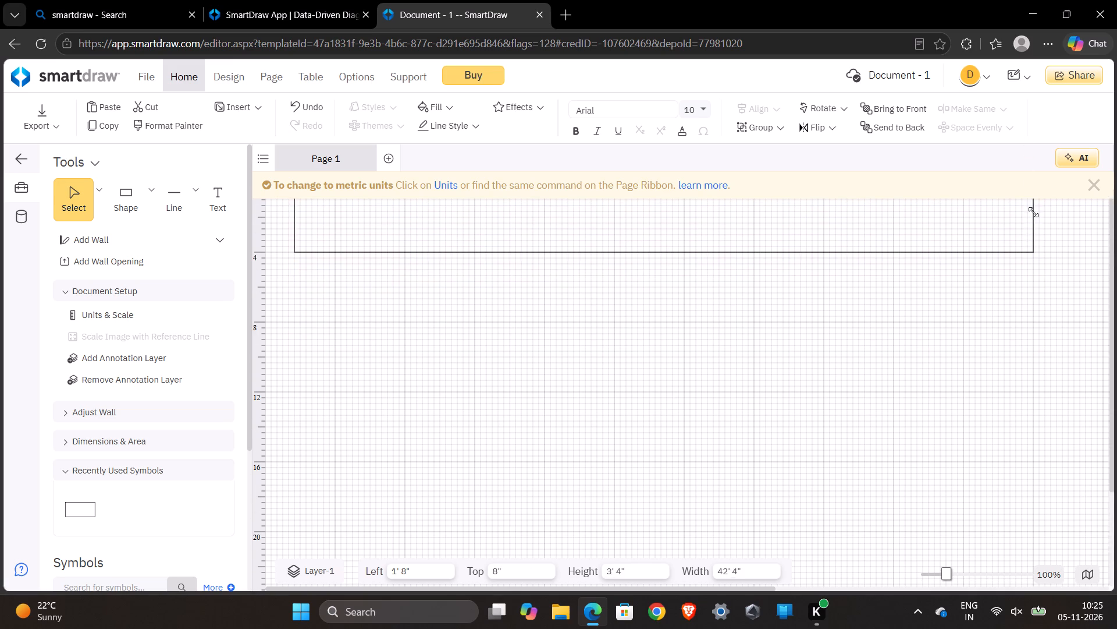
drag(1033, 212, 1054, 462)
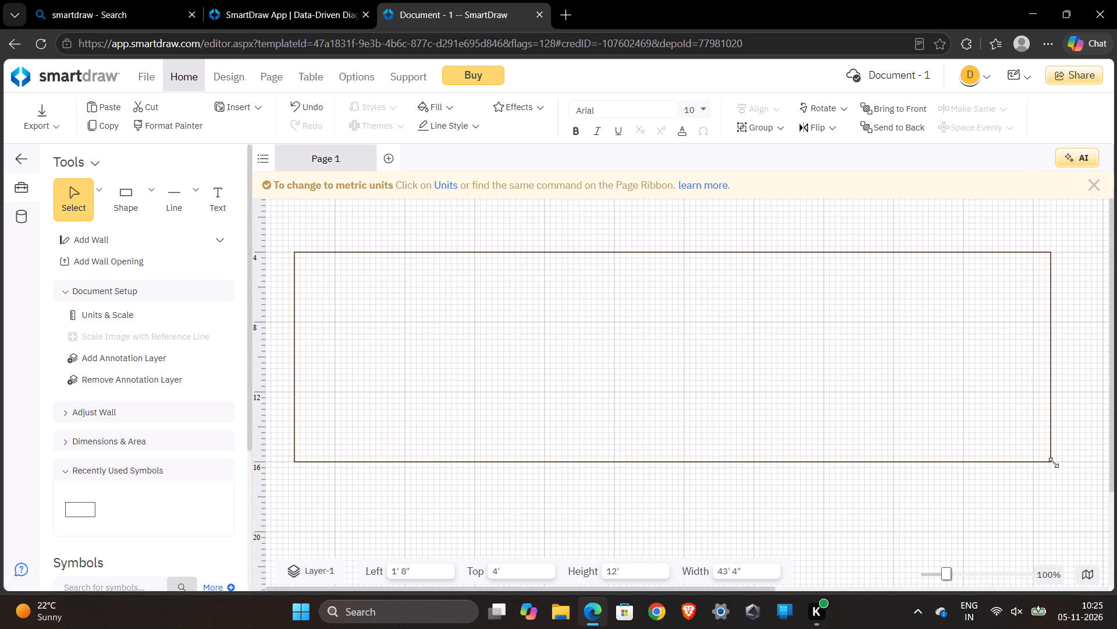
drag(1054, 462, 1055, 554)
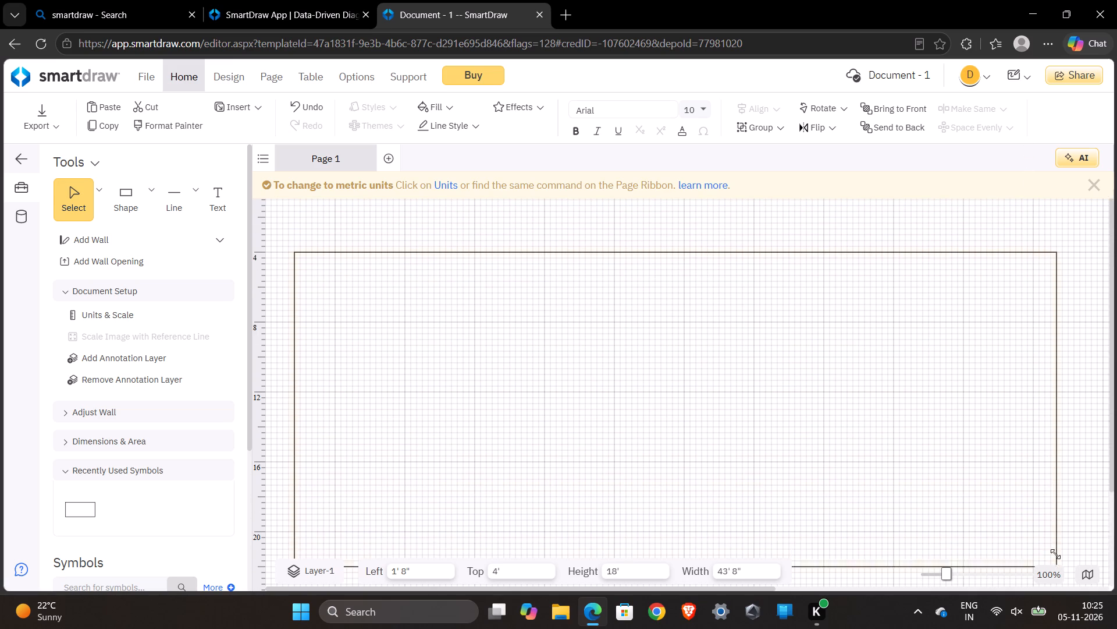
drag(1055, 554, 1061, 528)
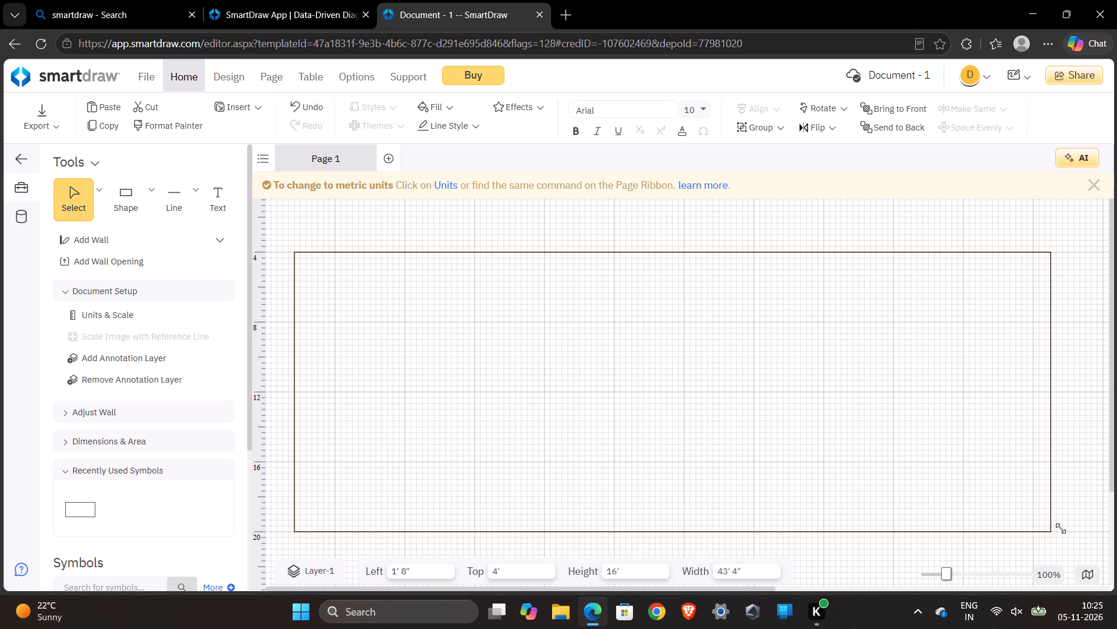
drag(1061, 528, 1081, 525)
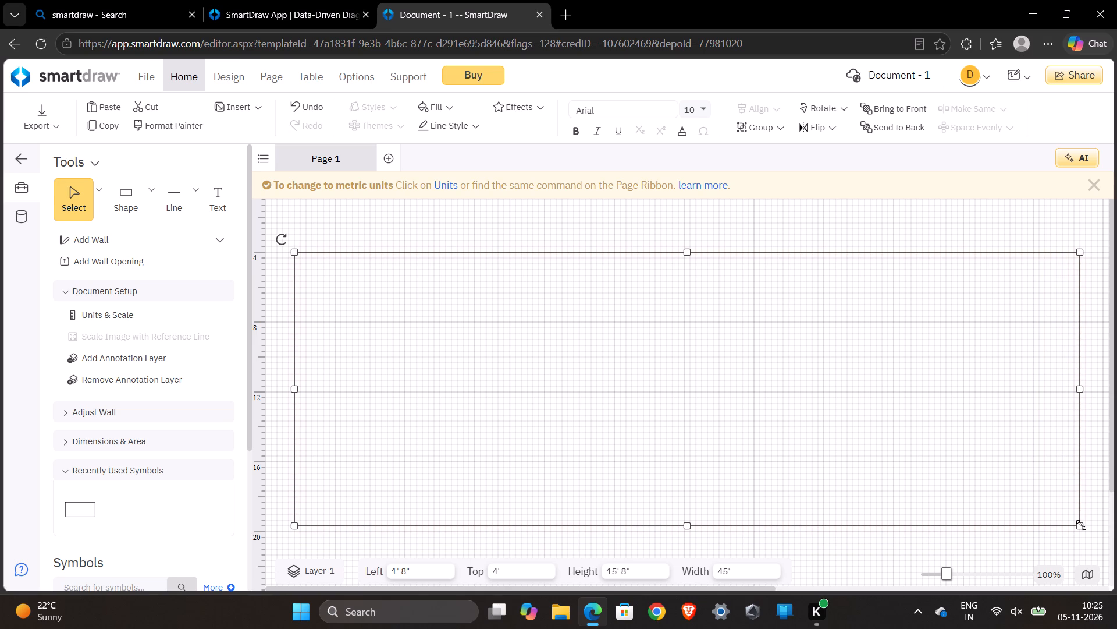
Draw a vertical straight line about 15' 8" long across the rectangle's full height, at its left quarter point.
click(153, 194)
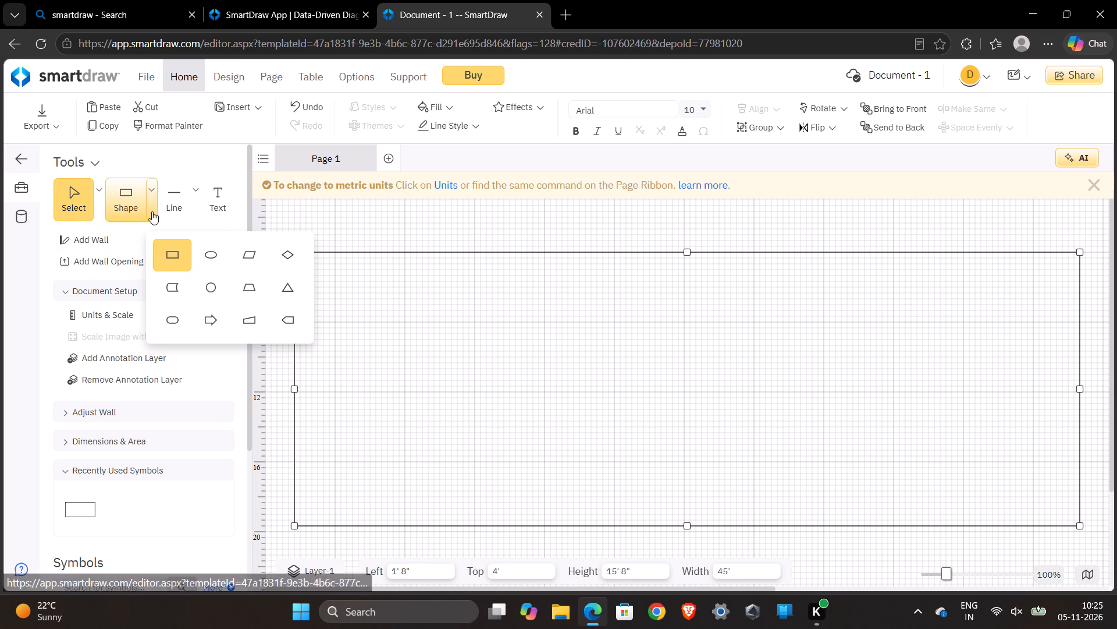
click(175, 191)
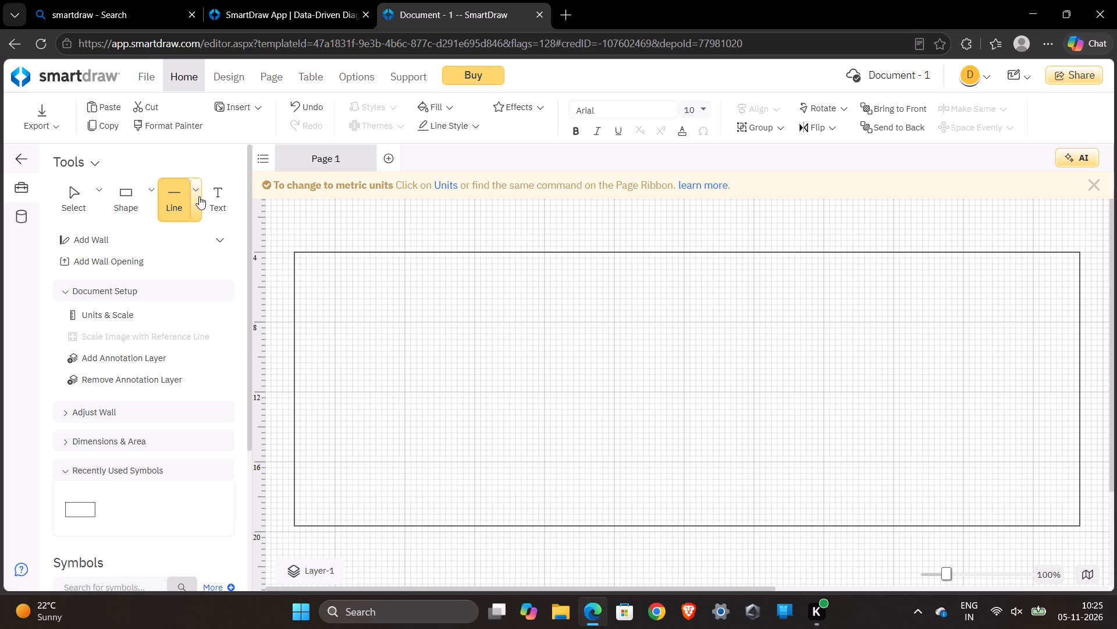
click(199, 196)
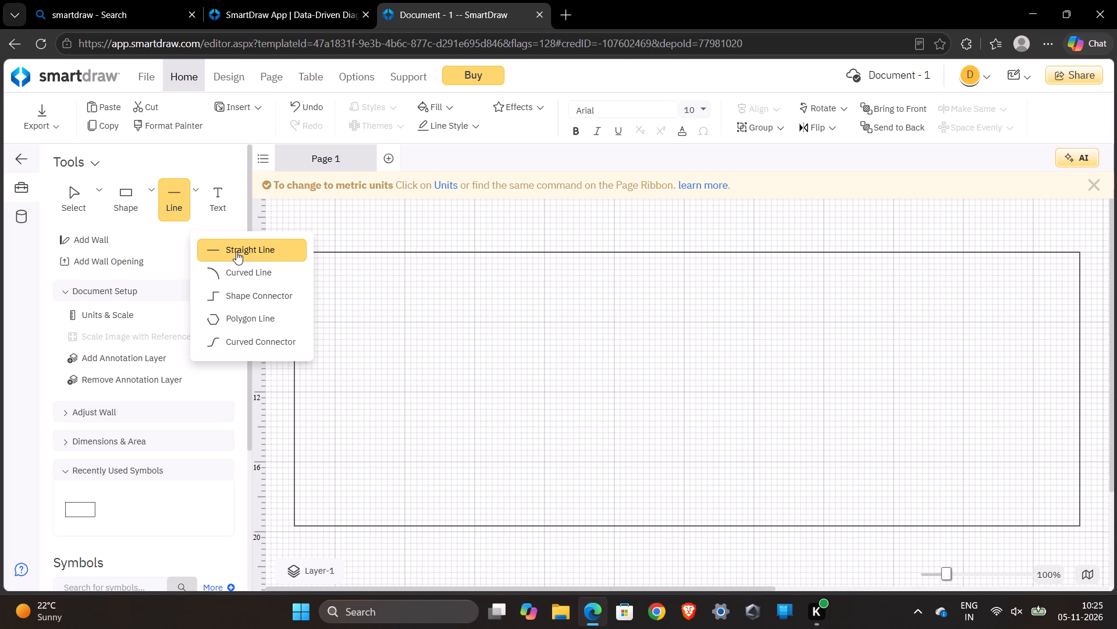
drag(236, 252, 343, 266)
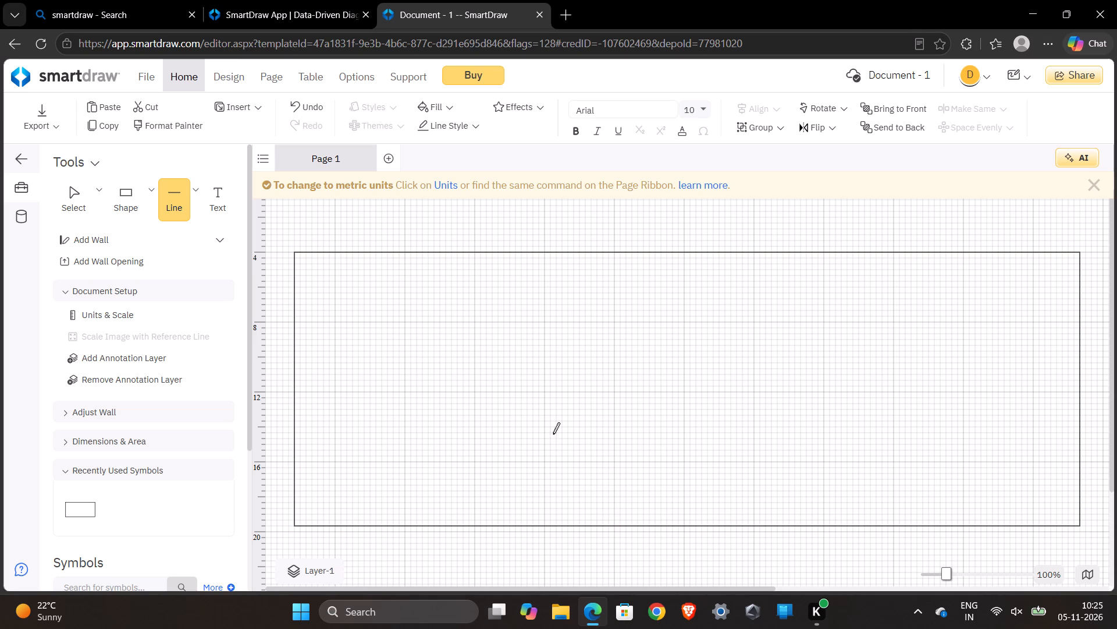
click(404, 253)
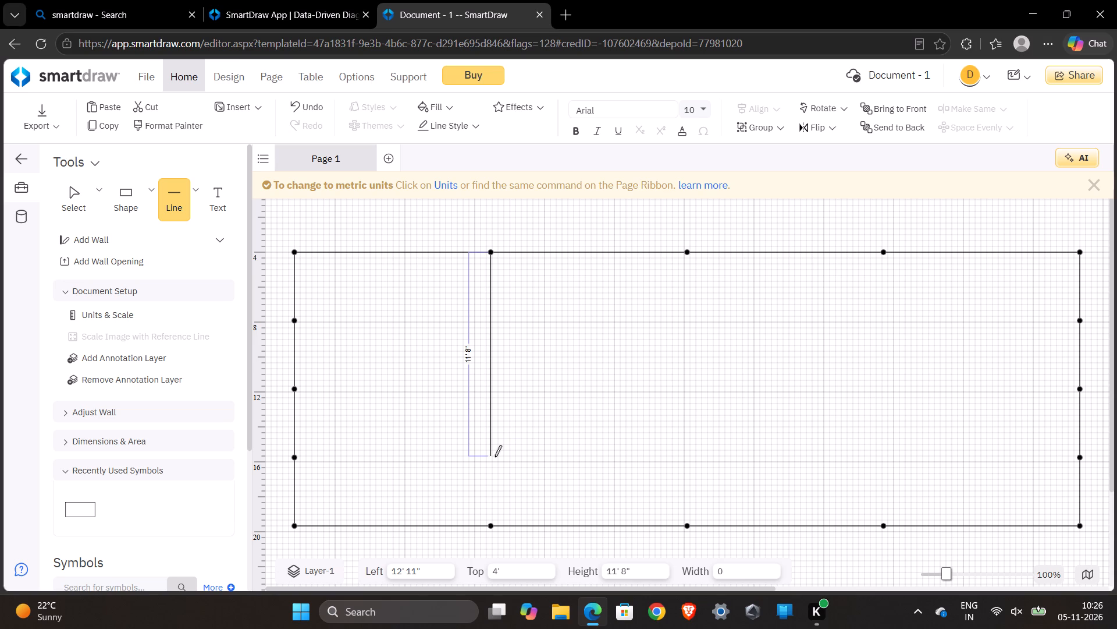
drag(495, 457, 497, 524)
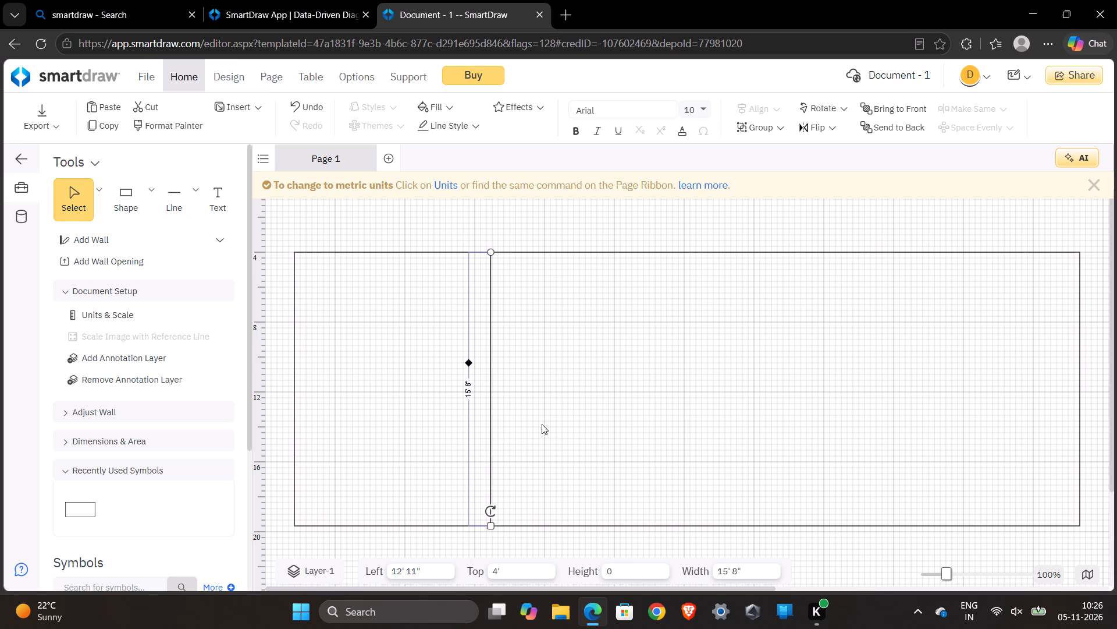
Draw a line about 11' 3" long from the middle of the rectangle's left edge across to the vertical divider.
click(297, 388)
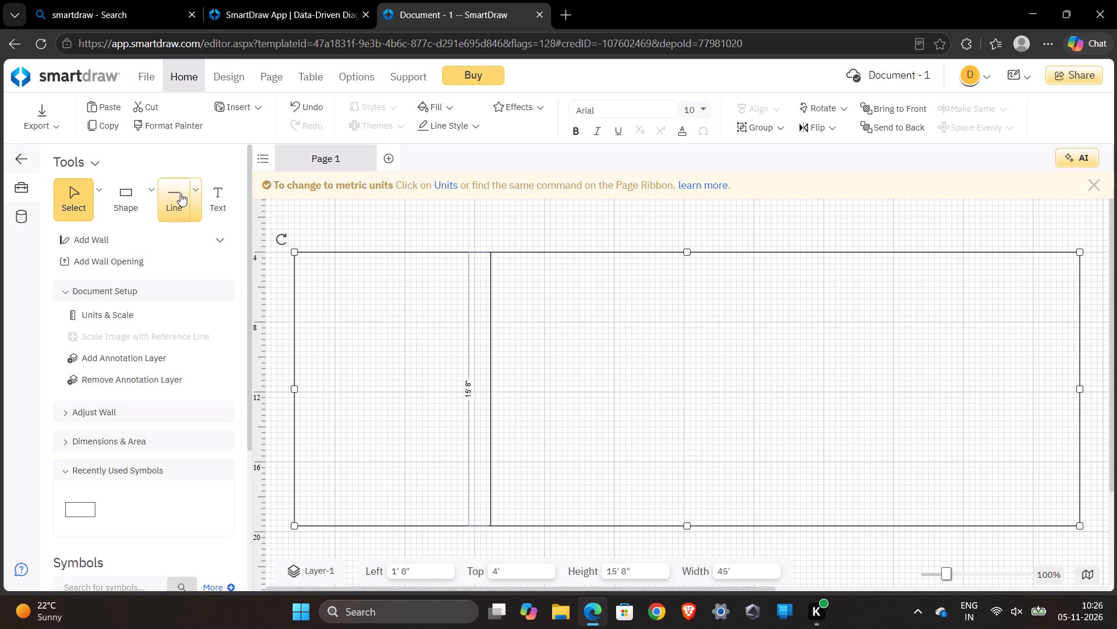
click(180, 193)
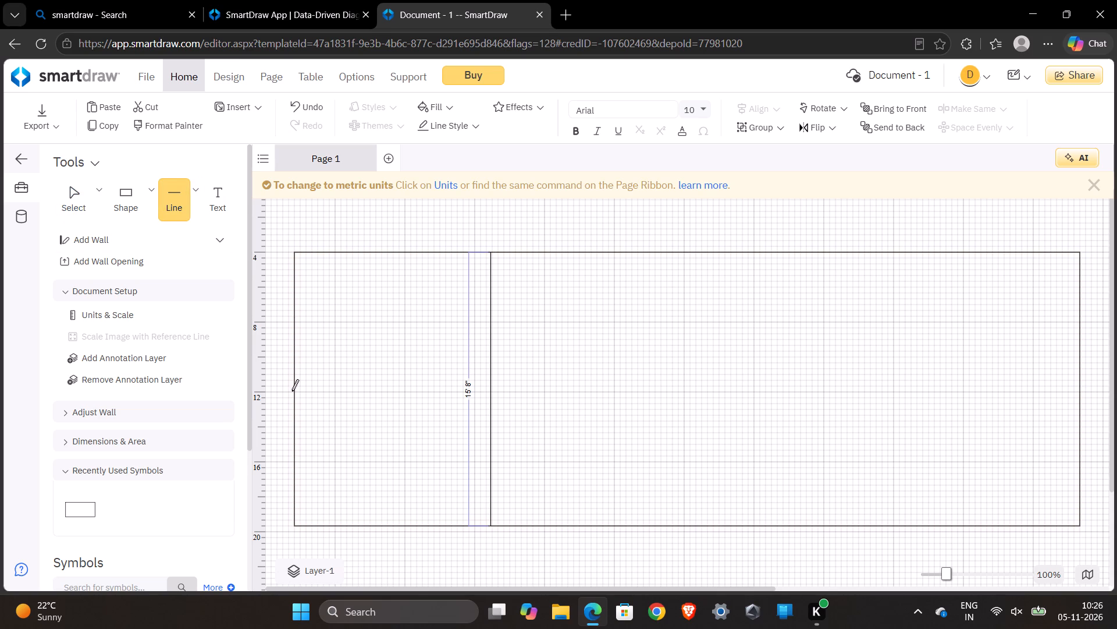
drag(294, 390, 383, 393)
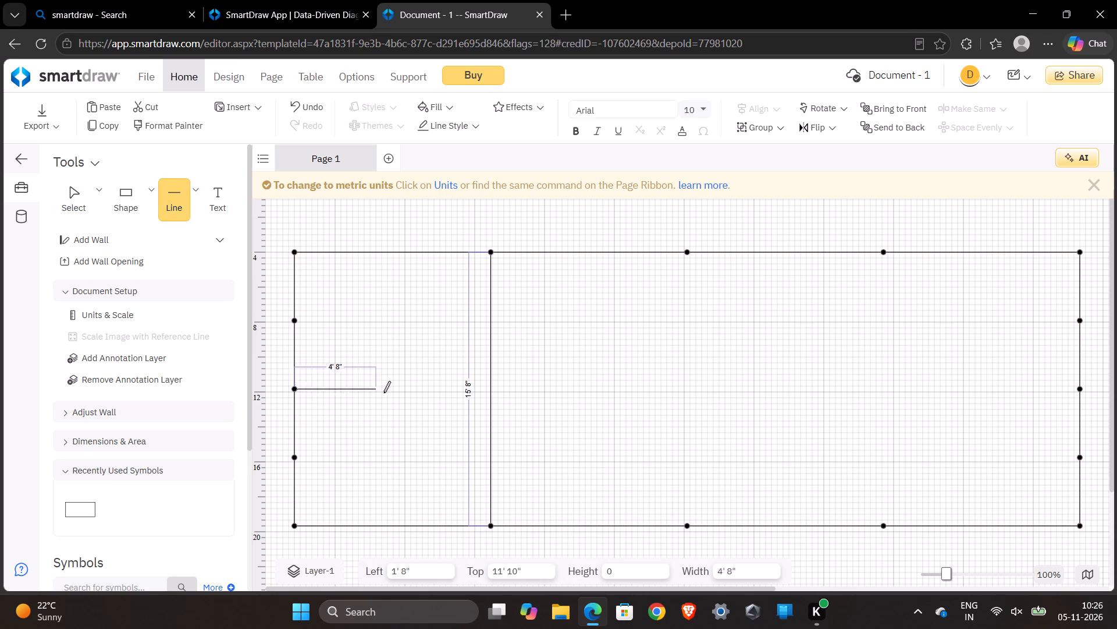
drag(383, 393, 489, 392)
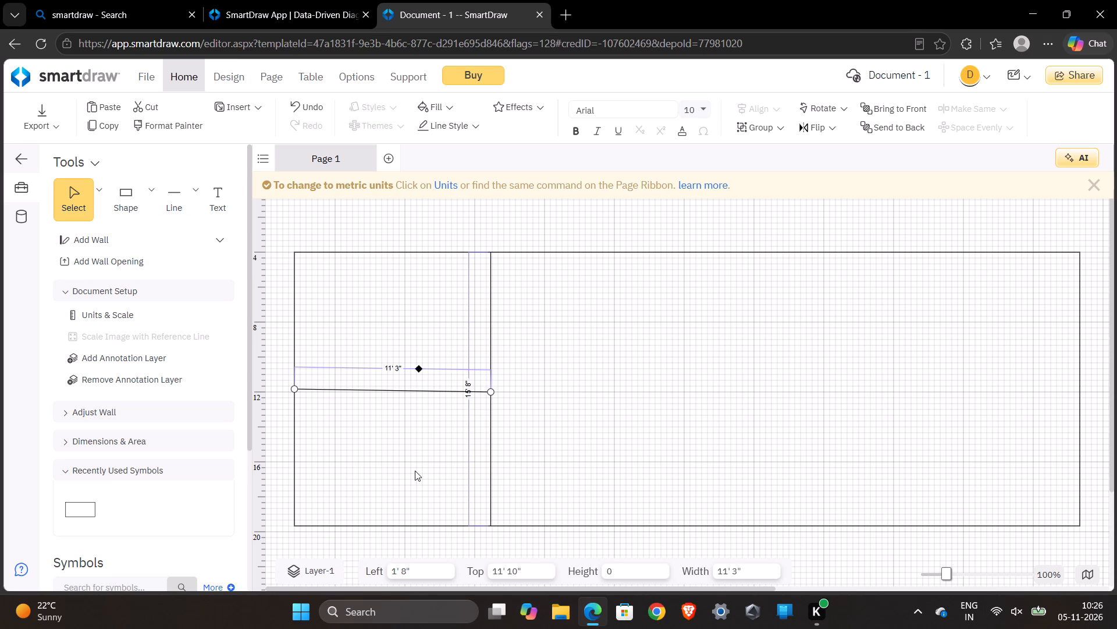
click(565, 353)
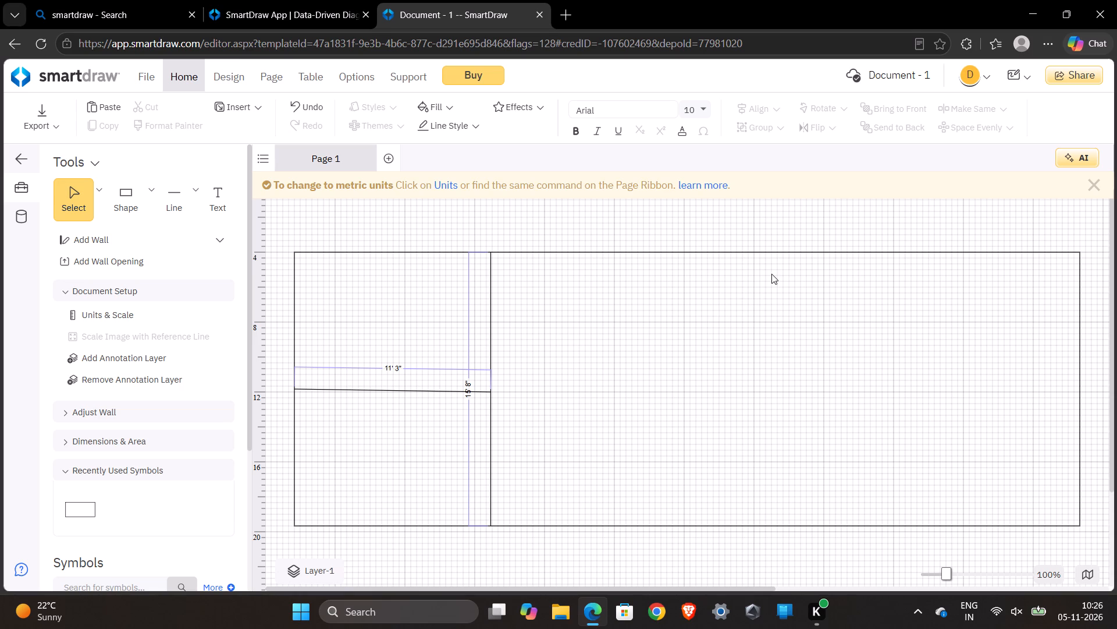
Draw a vertical line about 8' 4" long down from the rectangle's top edge at its right quarter point.
click(182, 200)
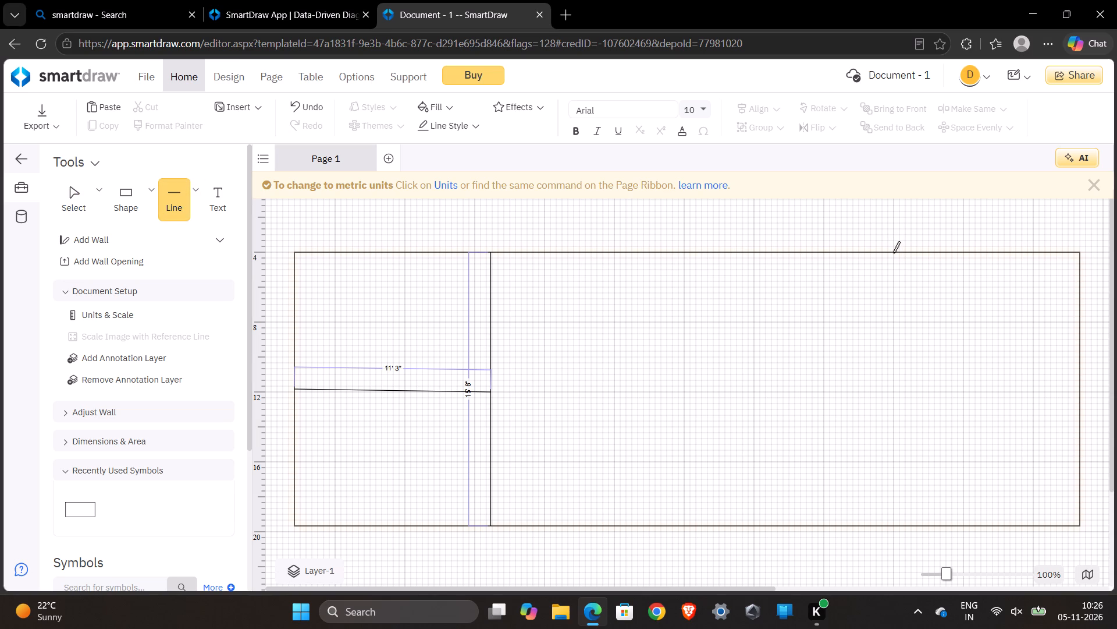
drag(893, 253, 881, 381)
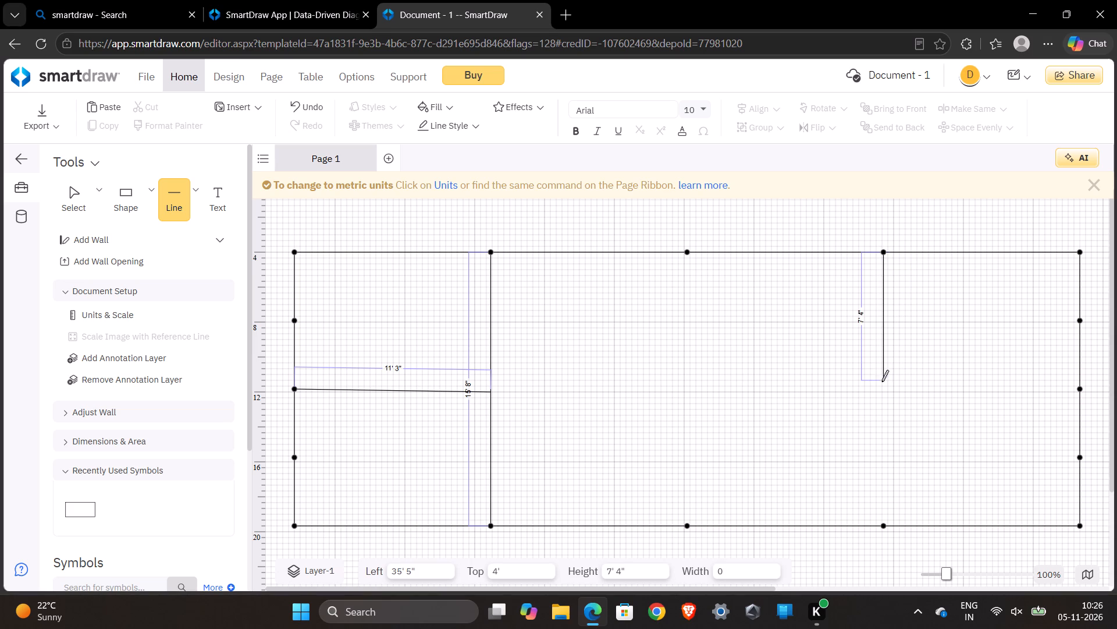
drag(881, 381, 894, 363)
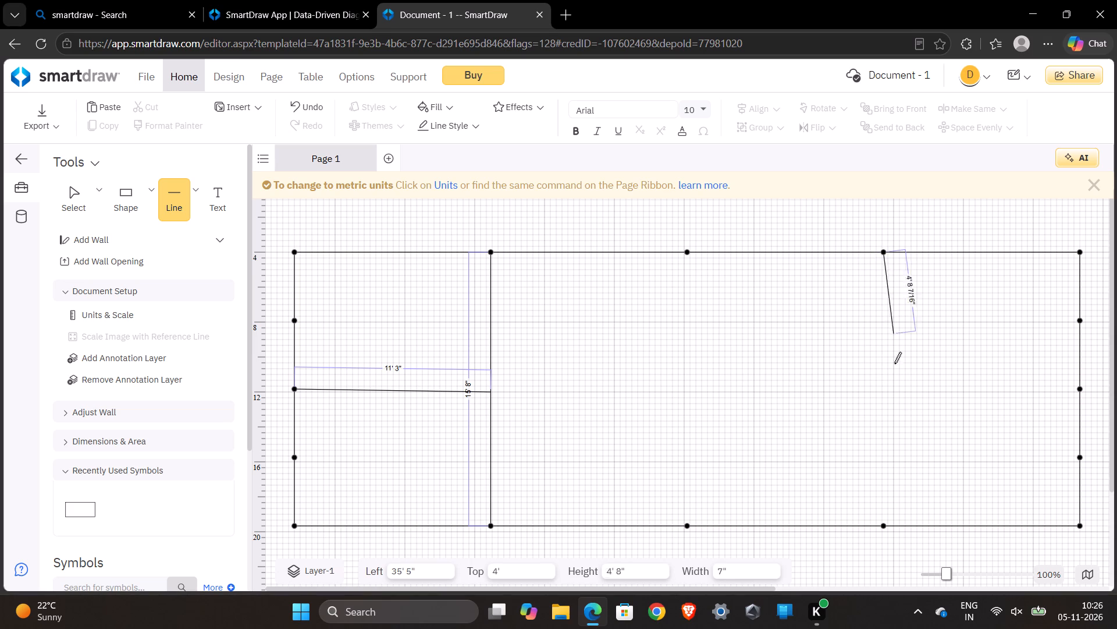
drag(894, 363, 885, 398)
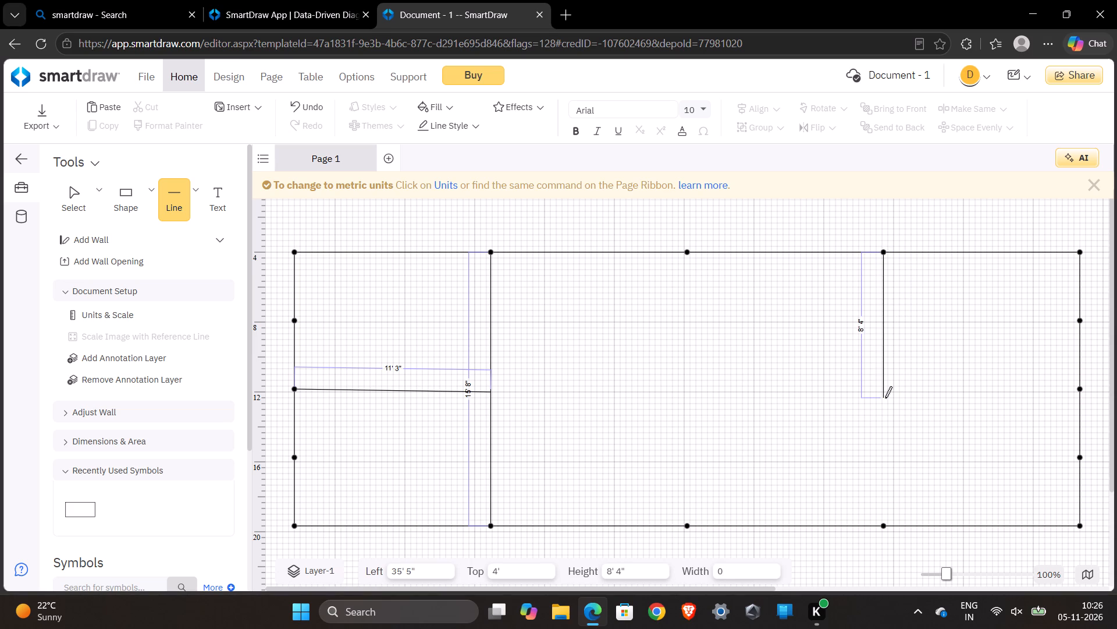
drag(885, 398, 883, 392)
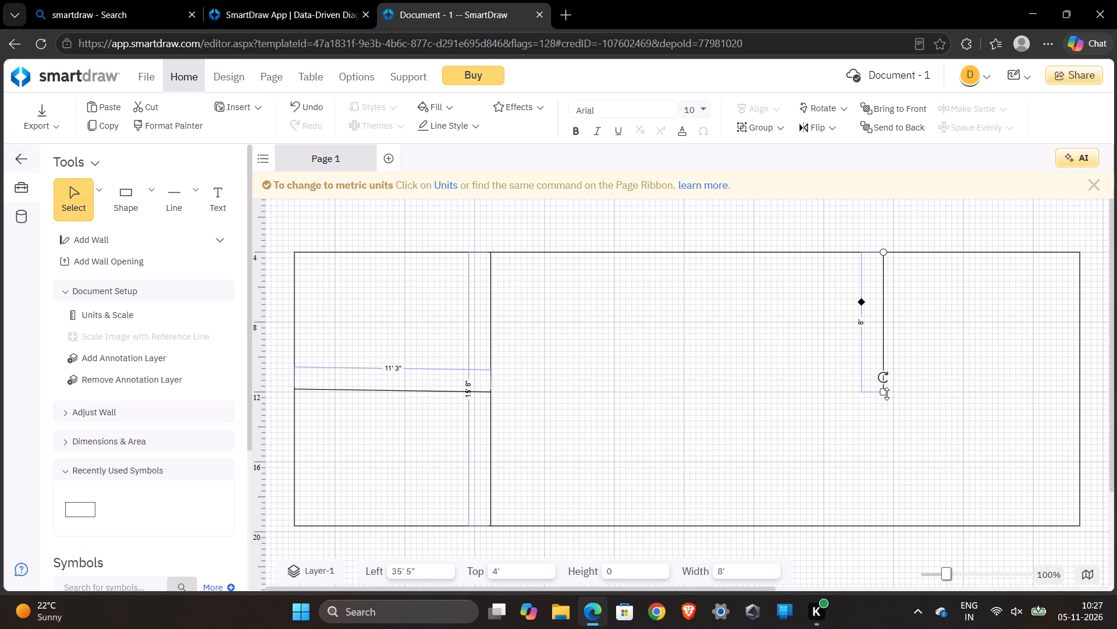
click(887, 394)
Draw a line about 11' 4" long from the lower end of the 8' 4" vertical line across to the rectangle's right edge.
click(184, 205)
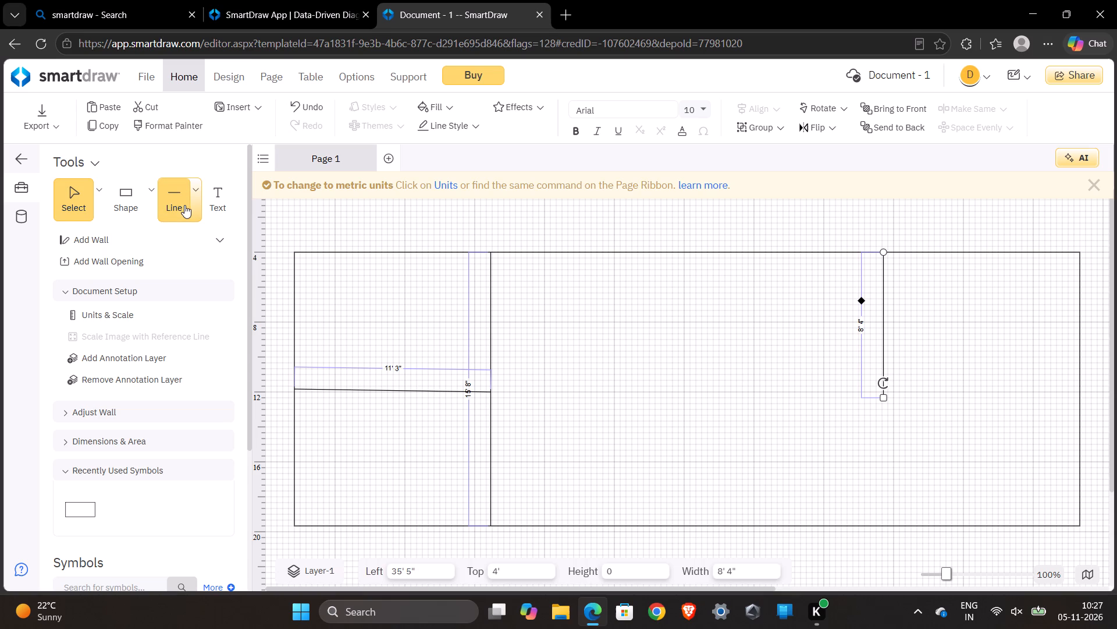
click(884, 397)
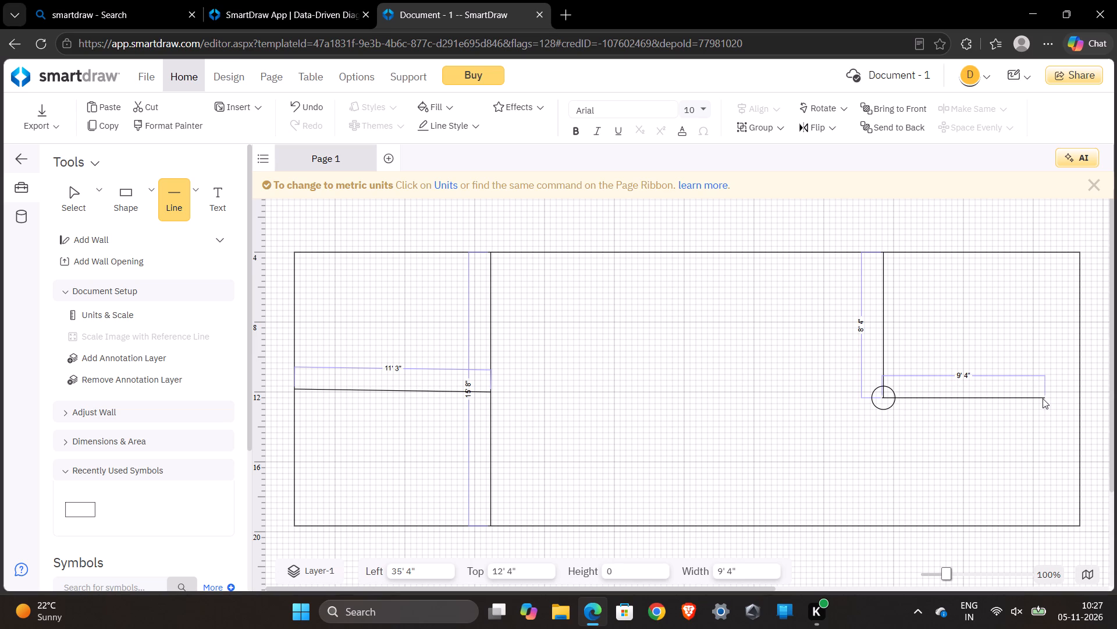
drag(1043, 398, 1088, 396)
drag(1088, 396, 1080, 399)
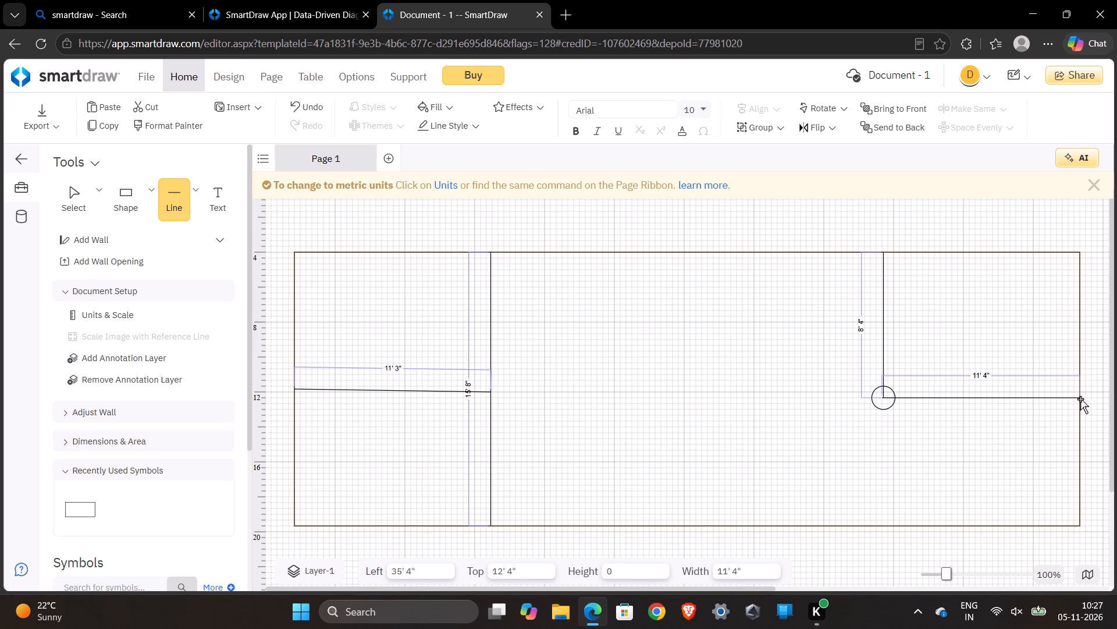
drag(1080, 399, 1077, 407)
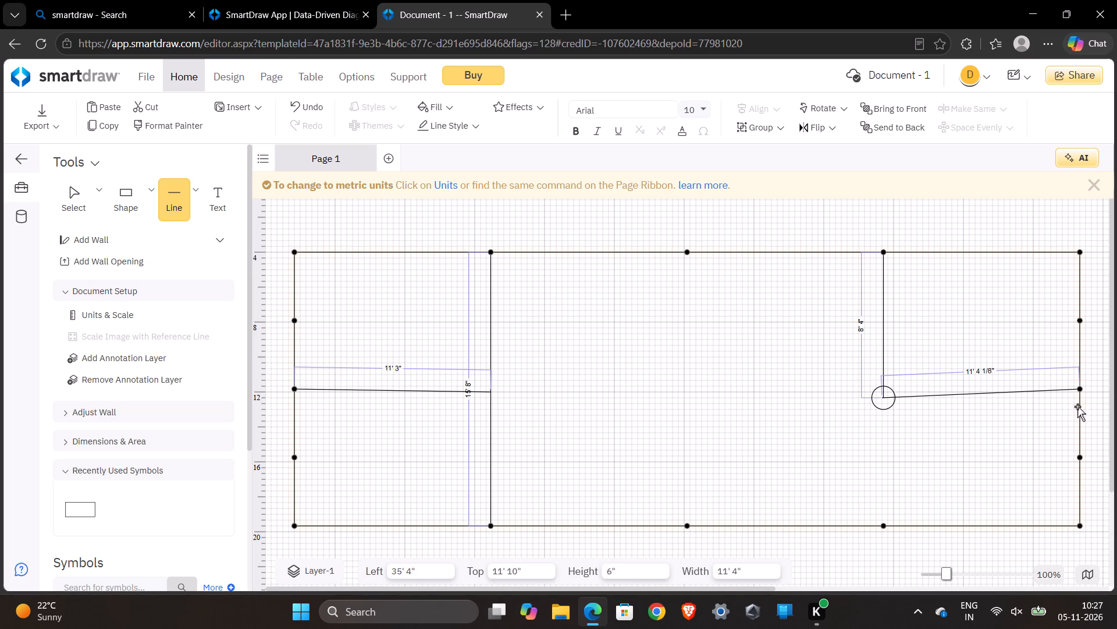
drag(1077, 407, 1080, 407)
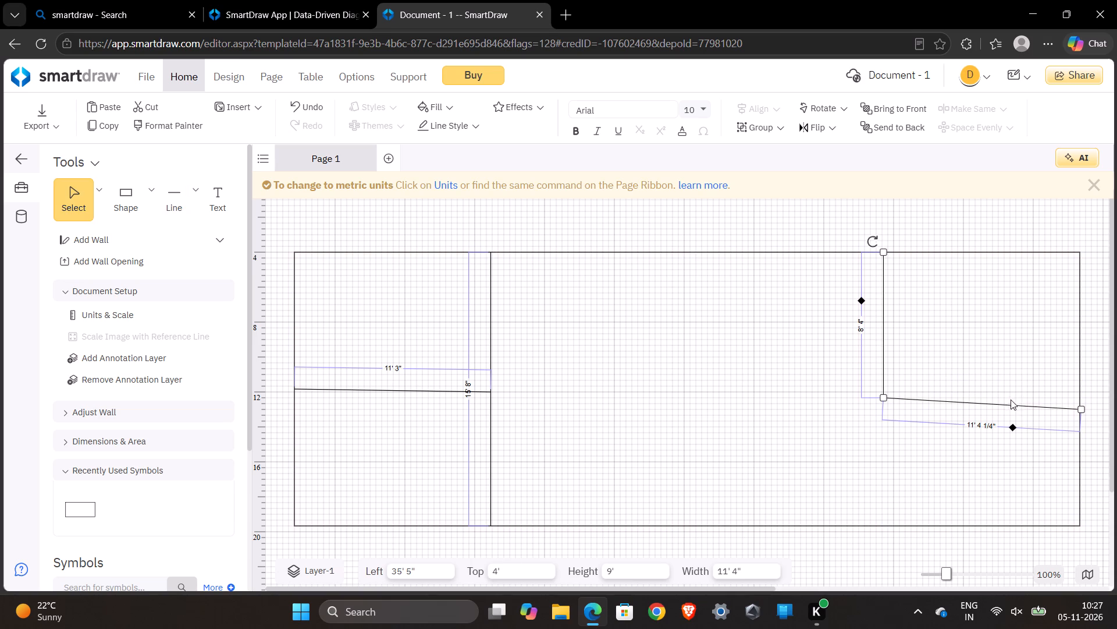
Realign the L-shaped line with the shifted outer rectangle and level its lower segment to a horizontal about 10' 11" long.
click(1083, 413)
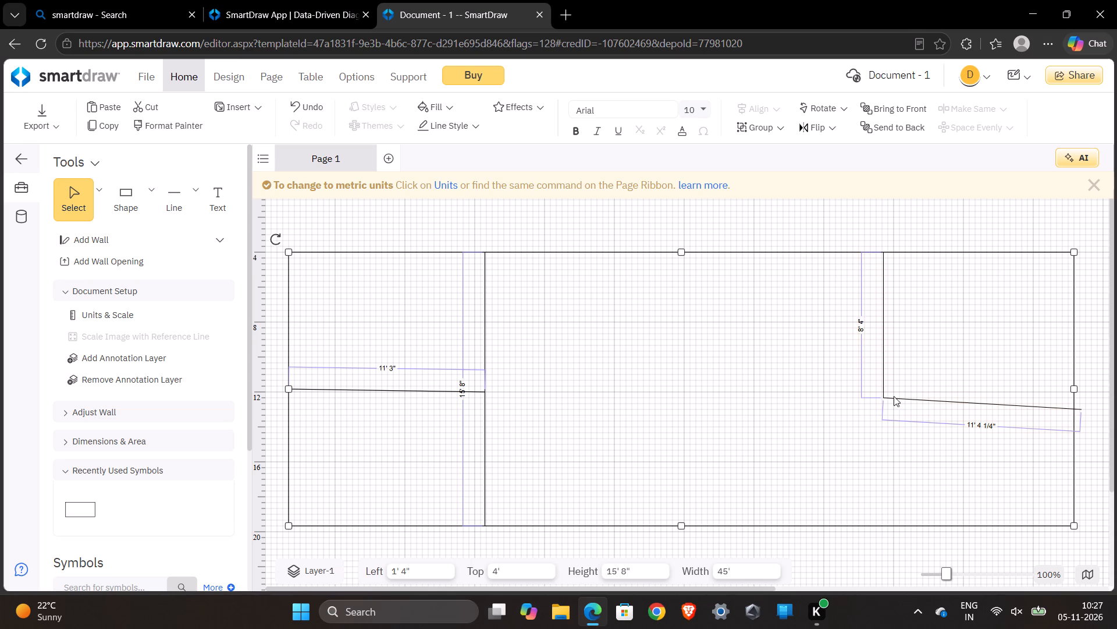
drag(883, 397, 881, 406)
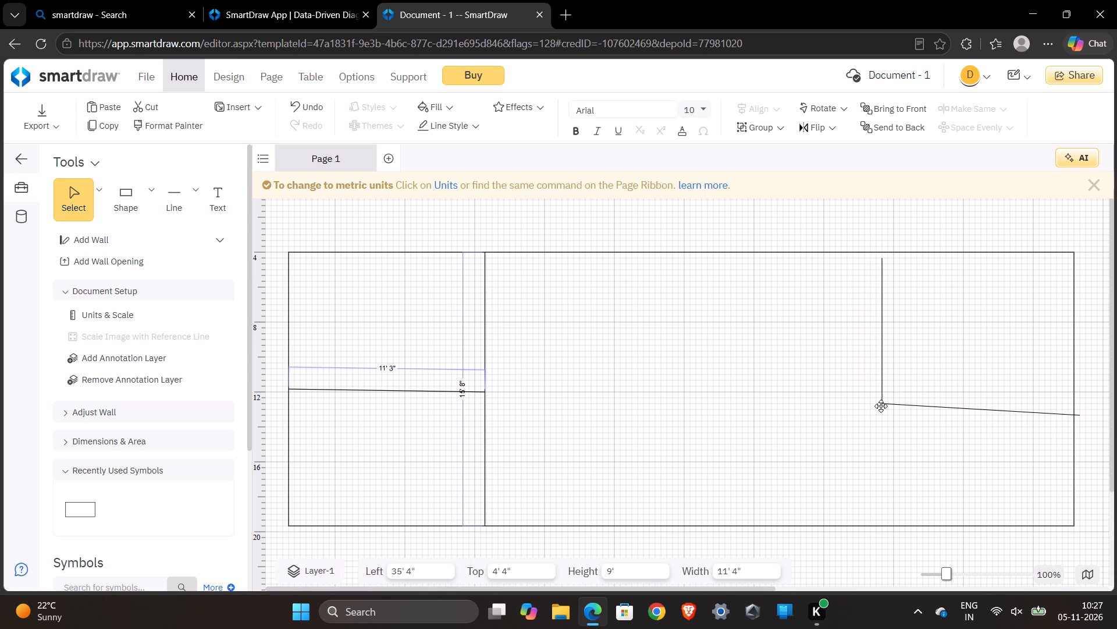
drag(881, 406, 890, 384)
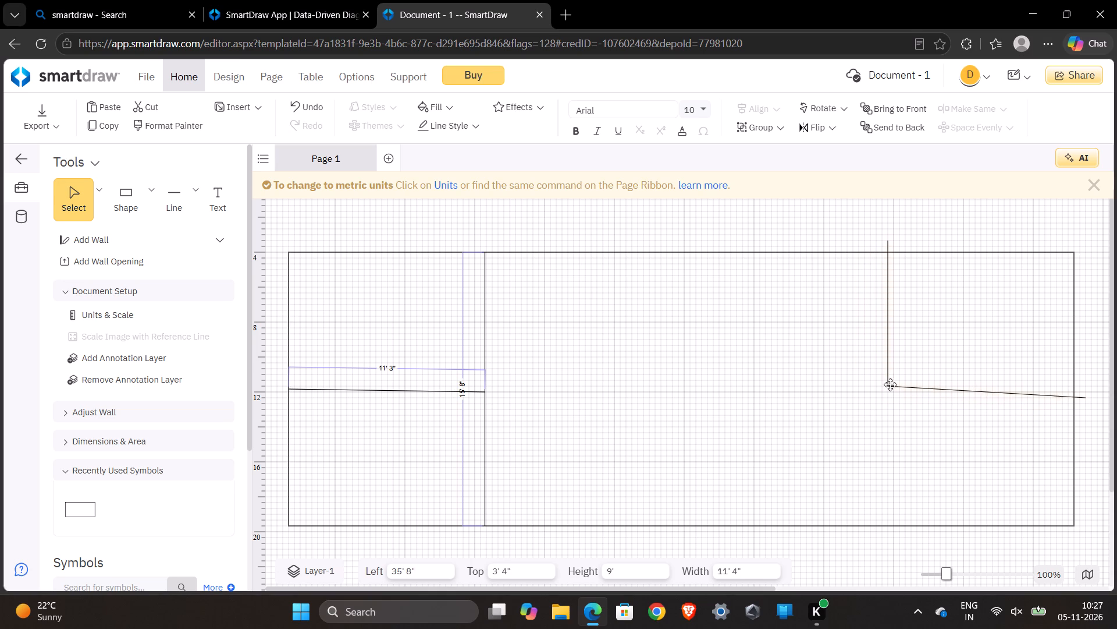
drag(890, 384, 894, 397)
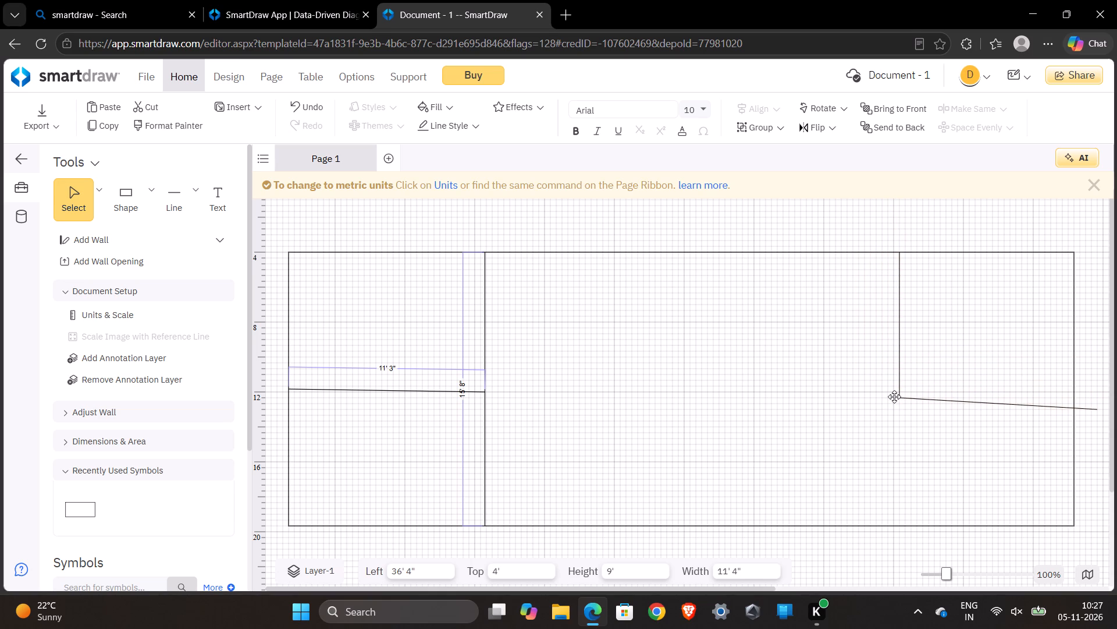
drag(894, 397, 894, 397)
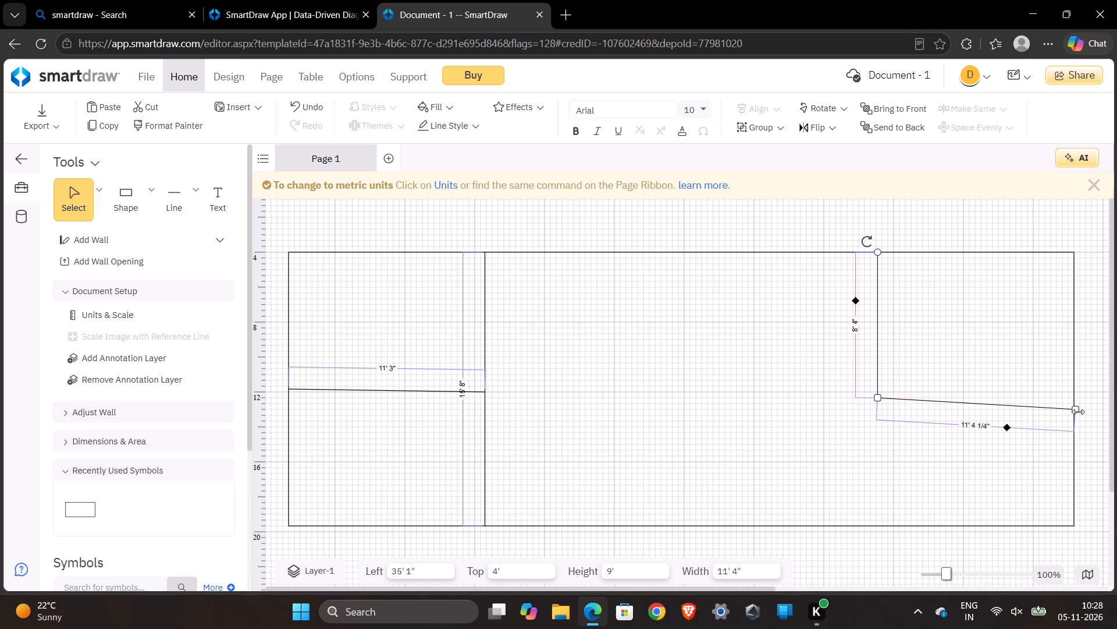
drag(1078, 412, 1070, 400)
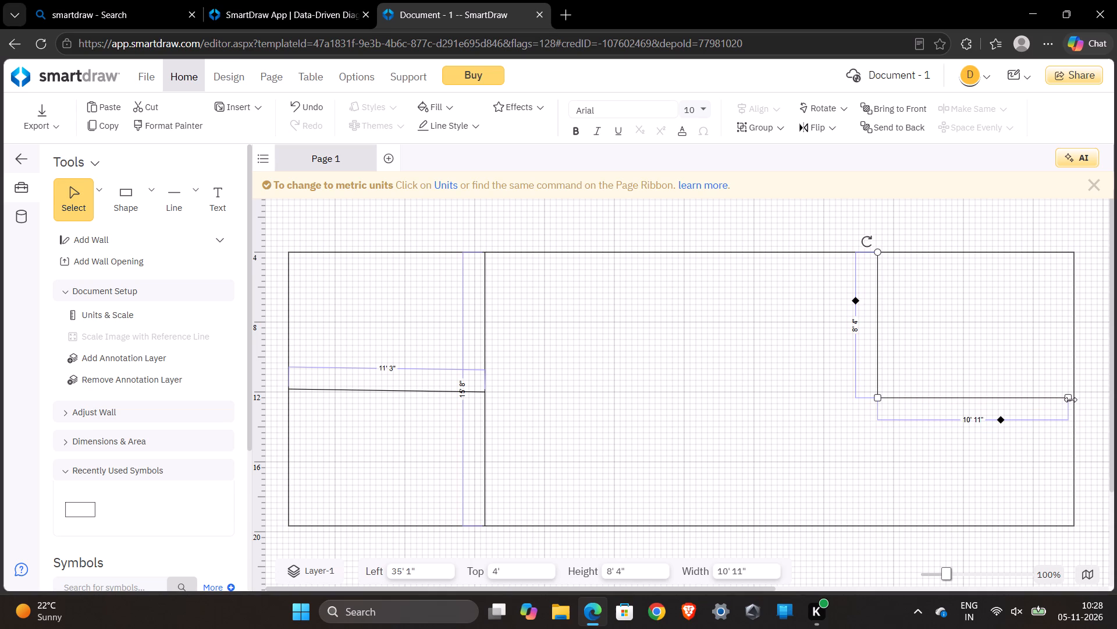
click(853, 438)
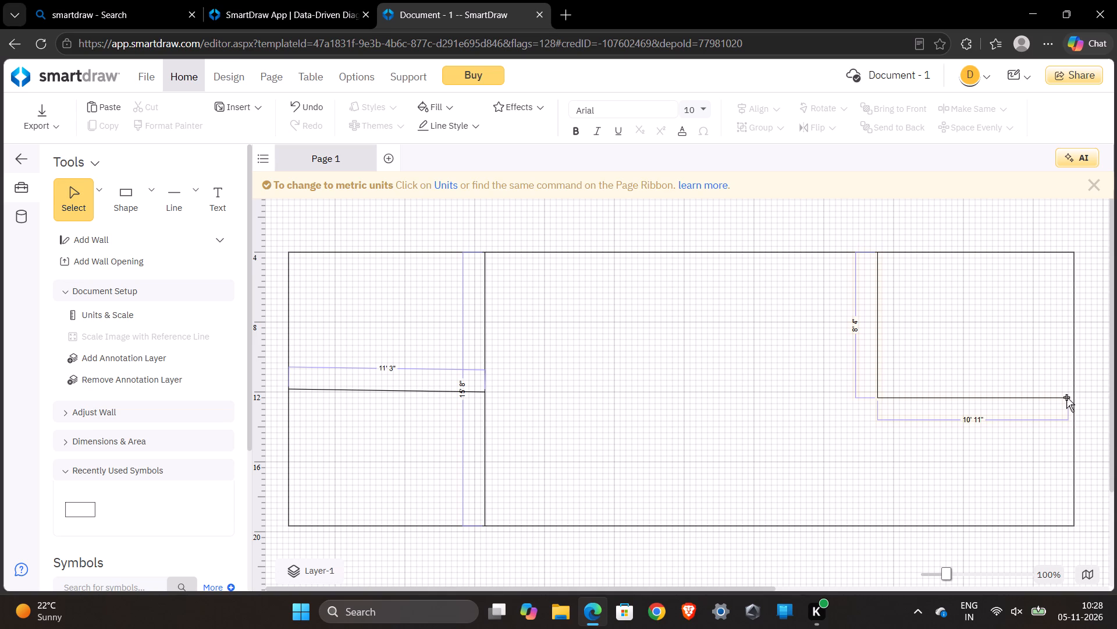
Attach the L-shaped line to the middle of the rectangle's right edge and shorten its vertical segment to about 7' 10", ending at the top edge.
click(877, 395)
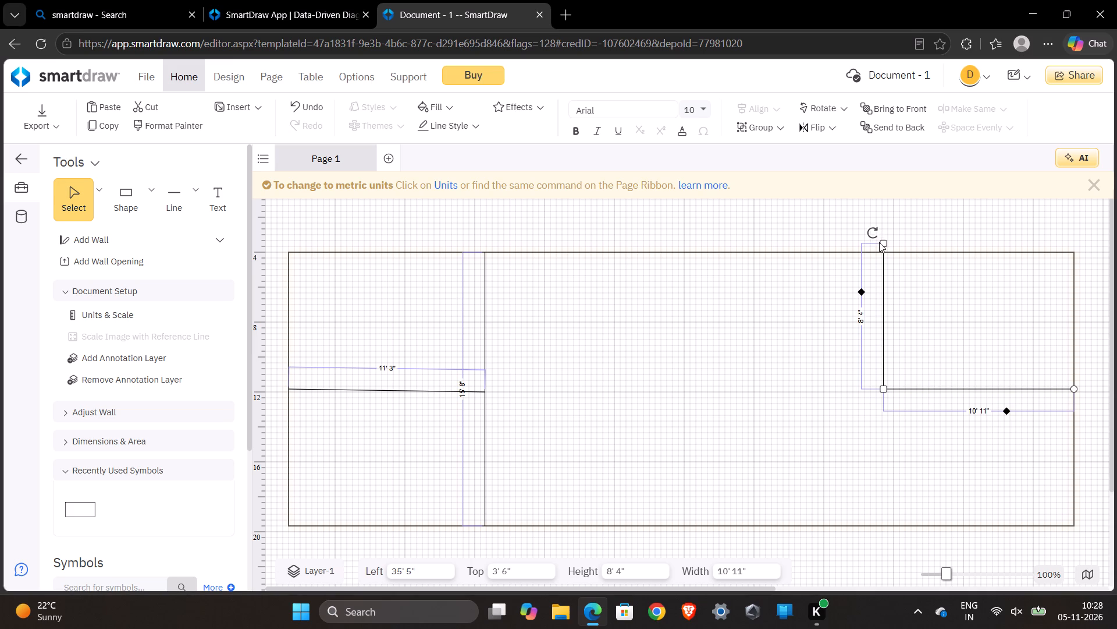
drag(880, 242, 881, 248)
drag(881, 248, 881, 255)
click(779, 326)
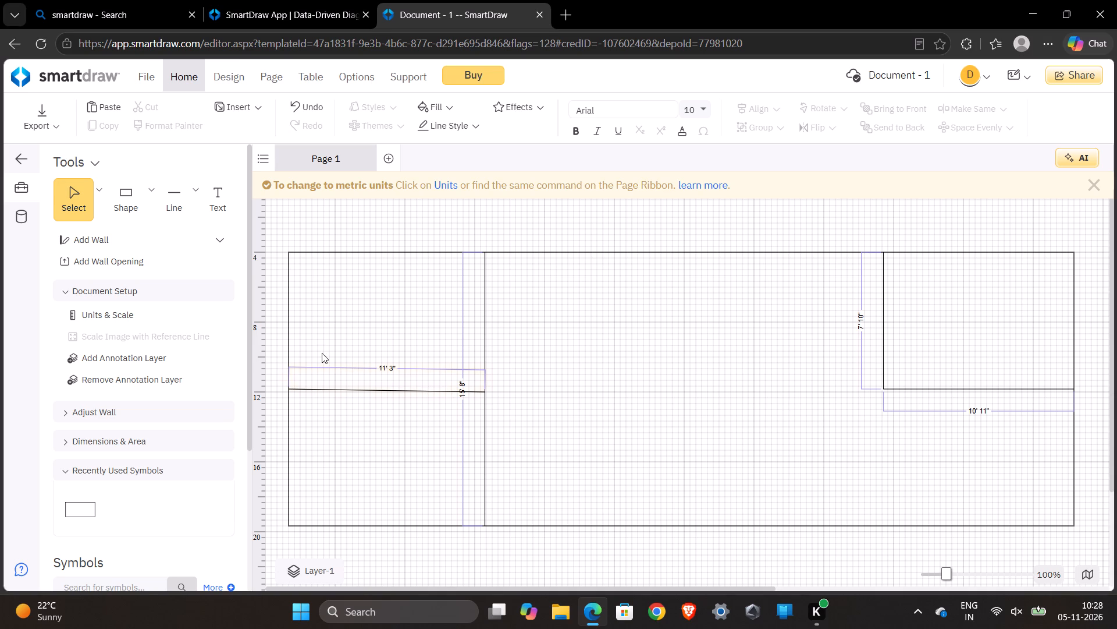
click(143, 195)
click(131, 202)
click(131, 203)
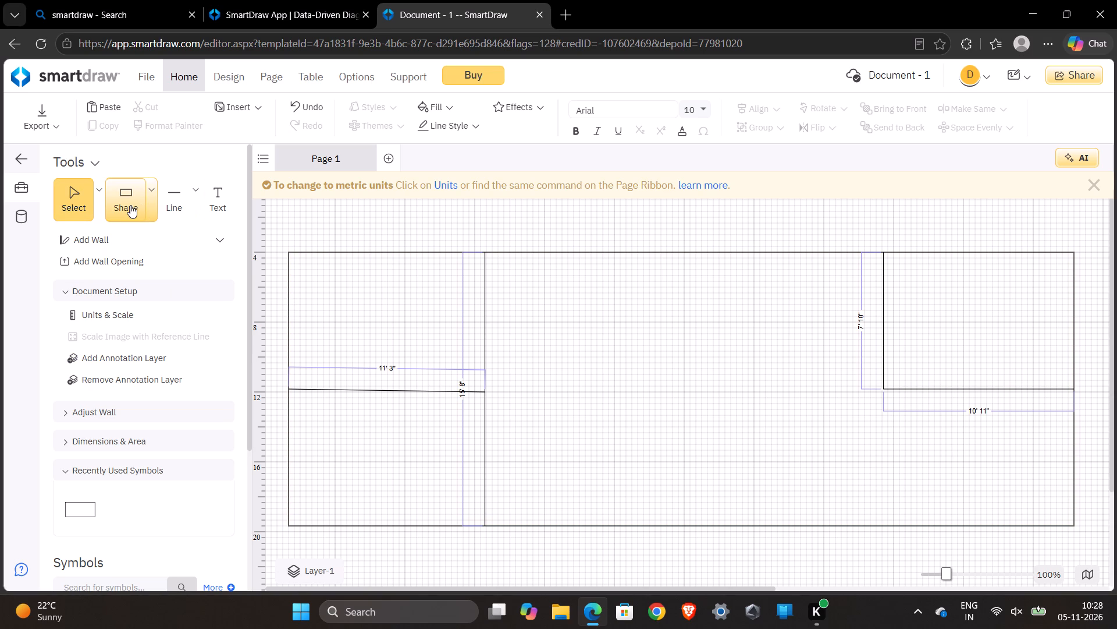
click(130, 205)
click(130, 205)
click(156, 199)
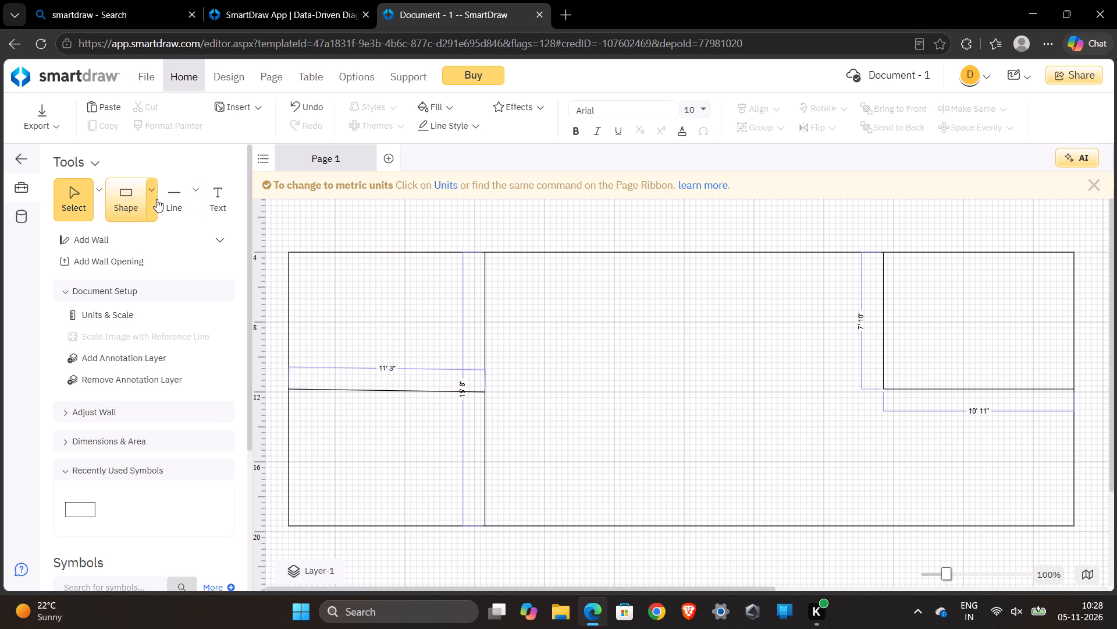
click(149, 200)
Draw a line about 8' long from the L-shaped line's corner down to the rectangle's bottom edge.
click(180, 216)
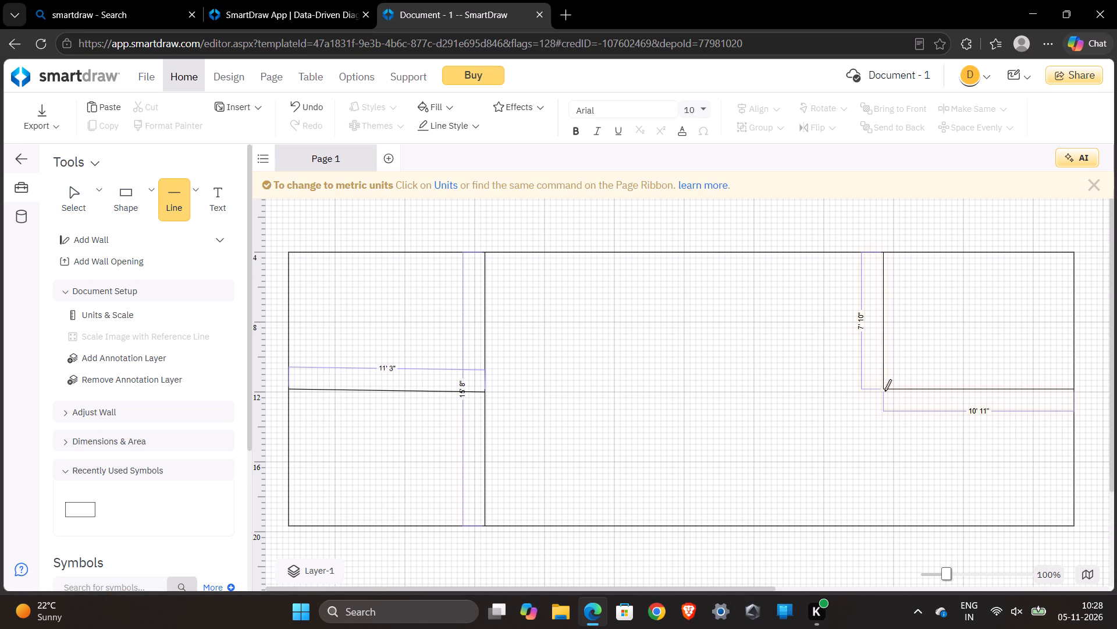
drag(884, 388, 884, 403)
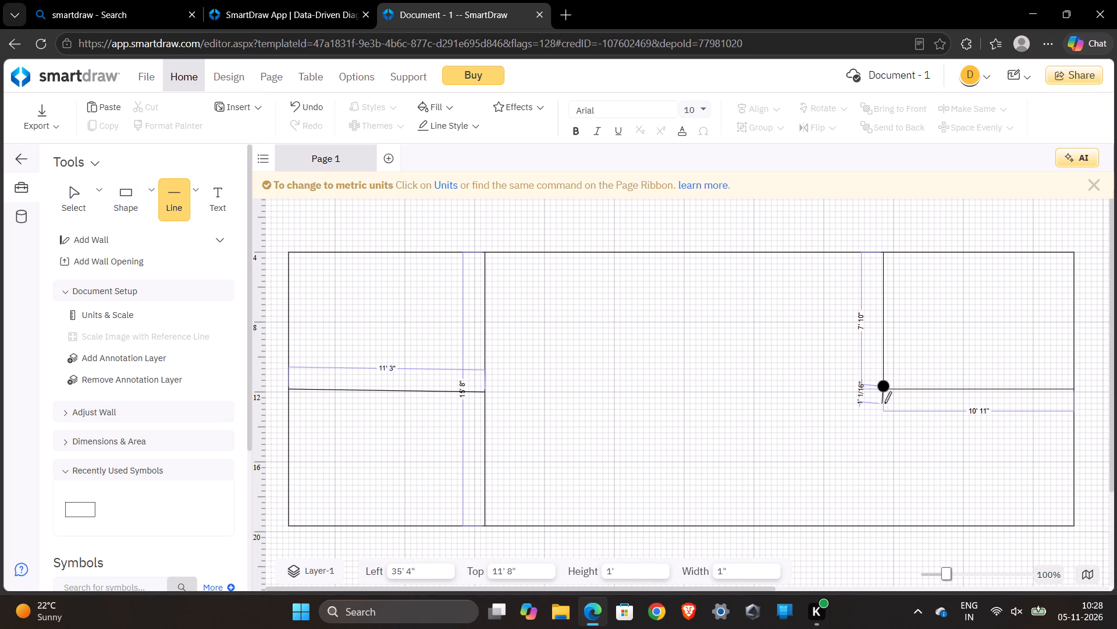
drag(884, 403, 884, 524)
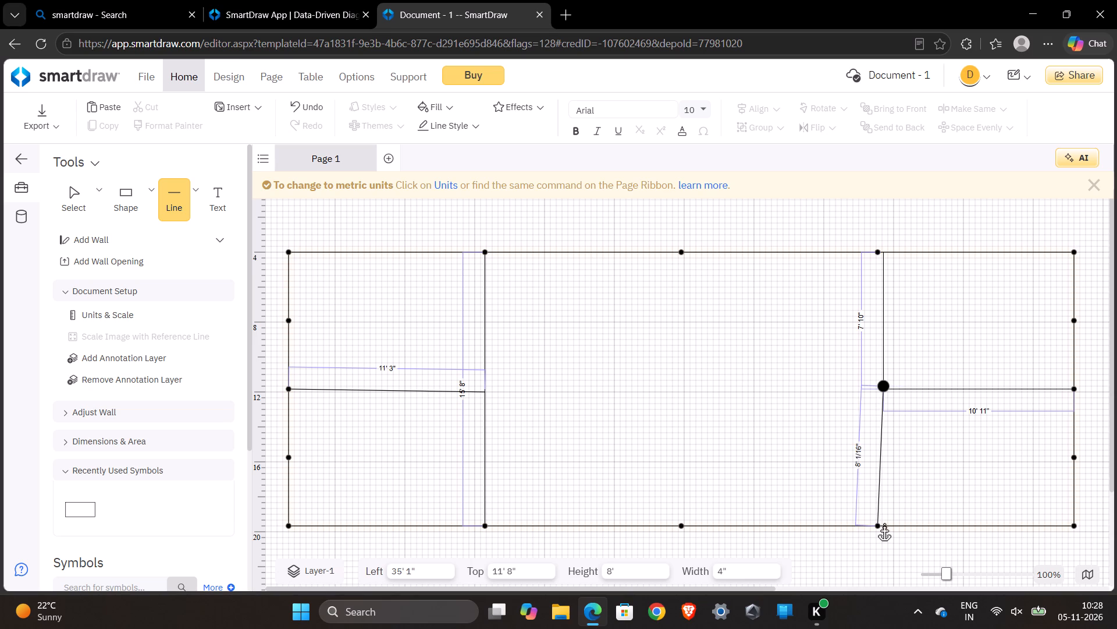
drag(884, 524, 893, 515)
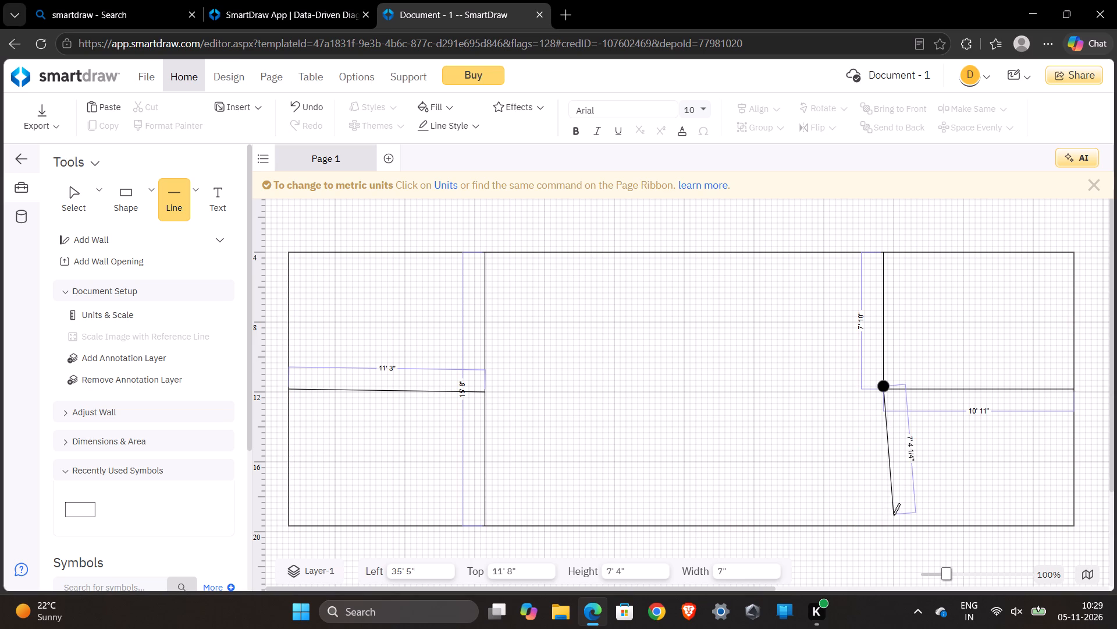
drag(893, 515, 888, 518)
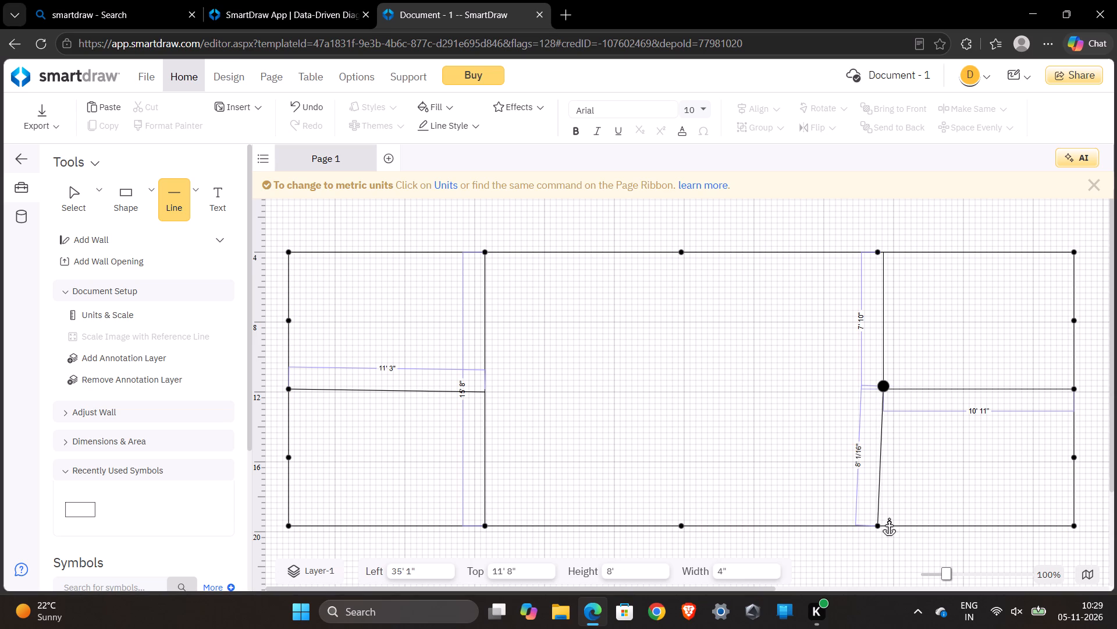
drag(888, 518, 895, 520)
drag(895, 520, 899, 518)
drag(899, 518, 905, 521)
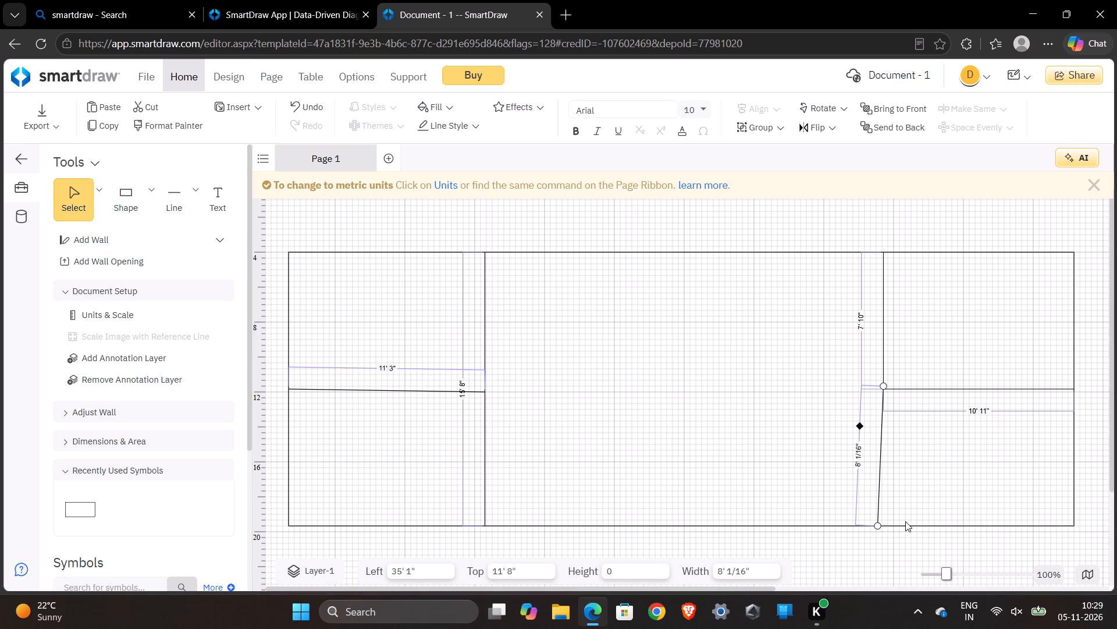
click(686, 455)
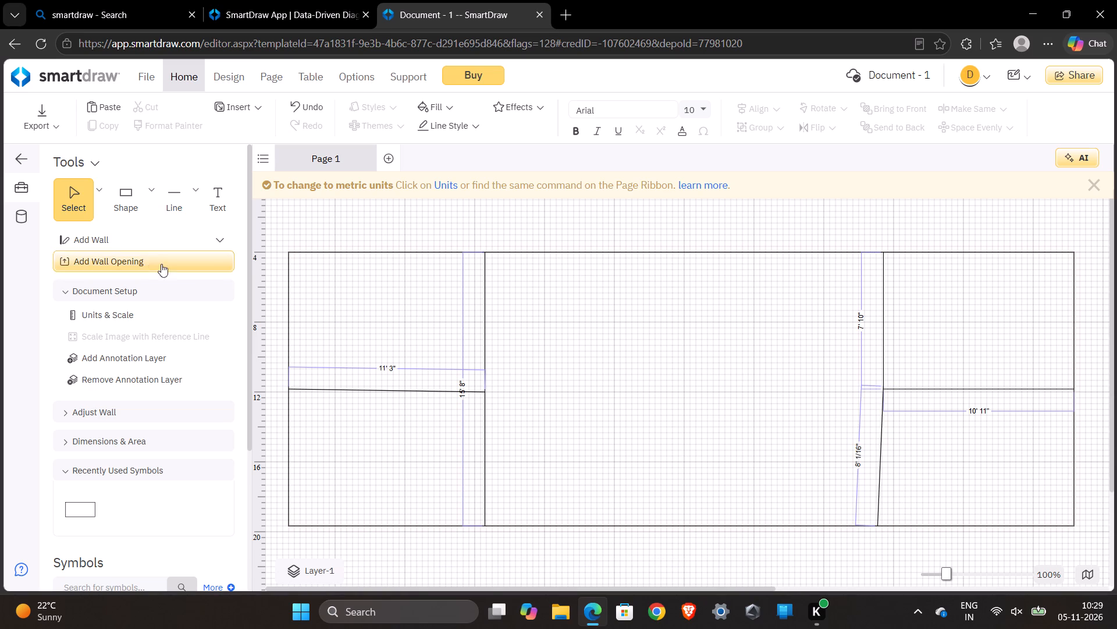
Look through the symbol library's categories for furniture suited to the rooms.
click(155, 196)
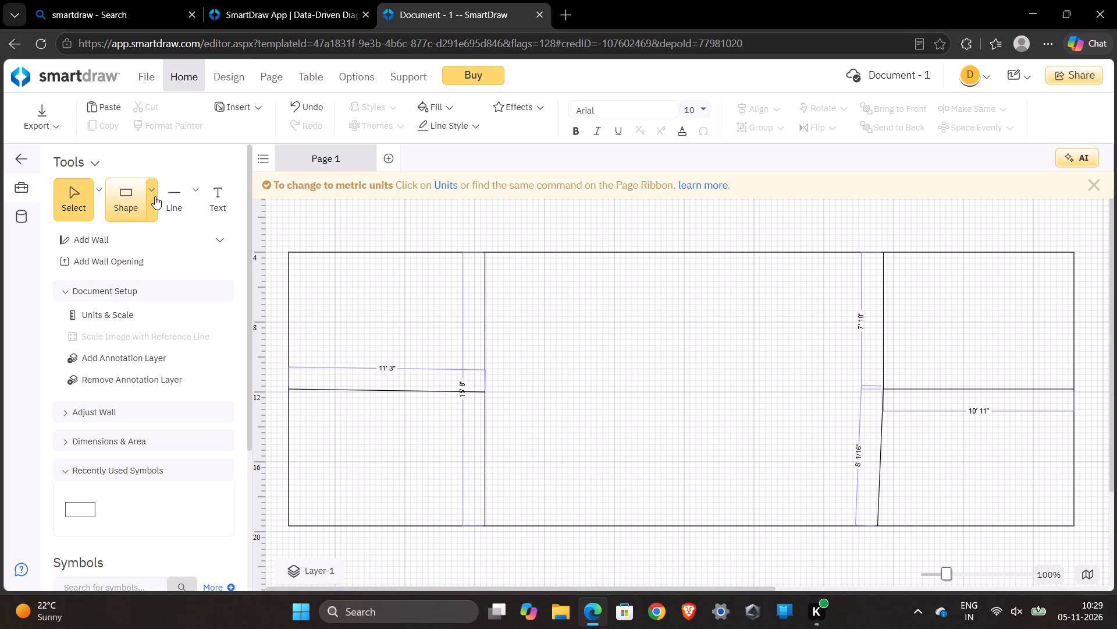
click(150, 189)
scroll(139, 360, down, 1)
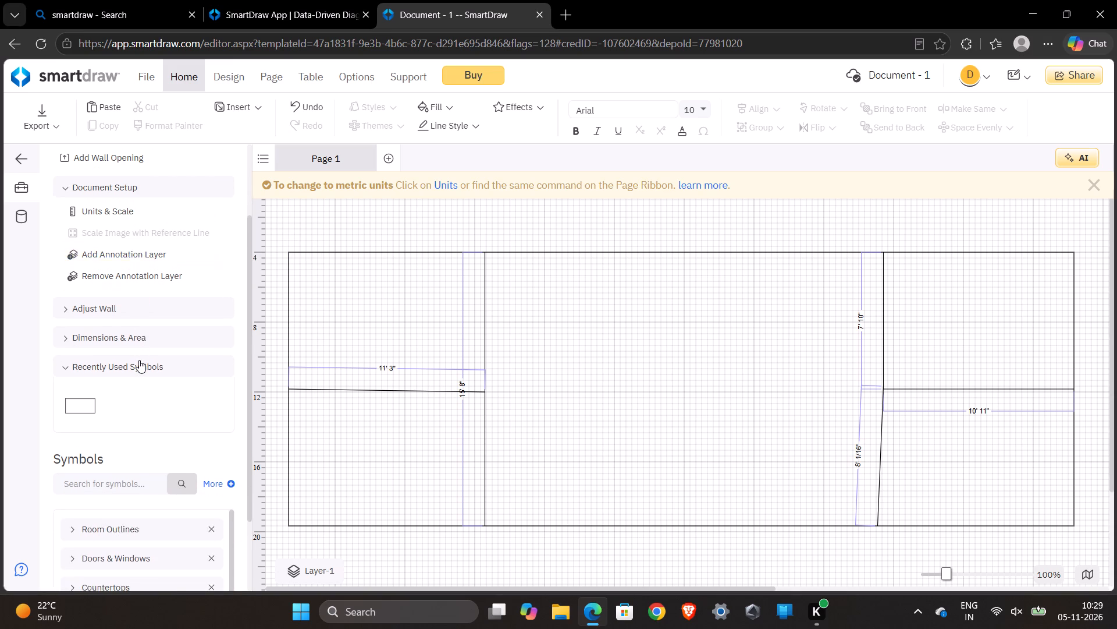
scroll(139, 360, down, 3)
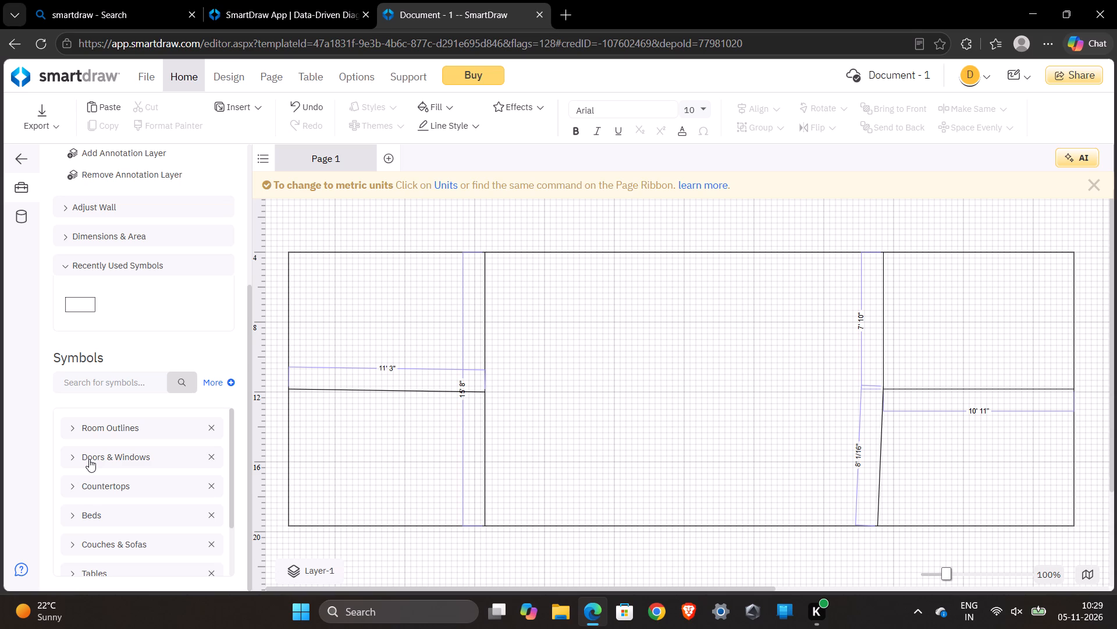
scroll(89, 459, down, 3)
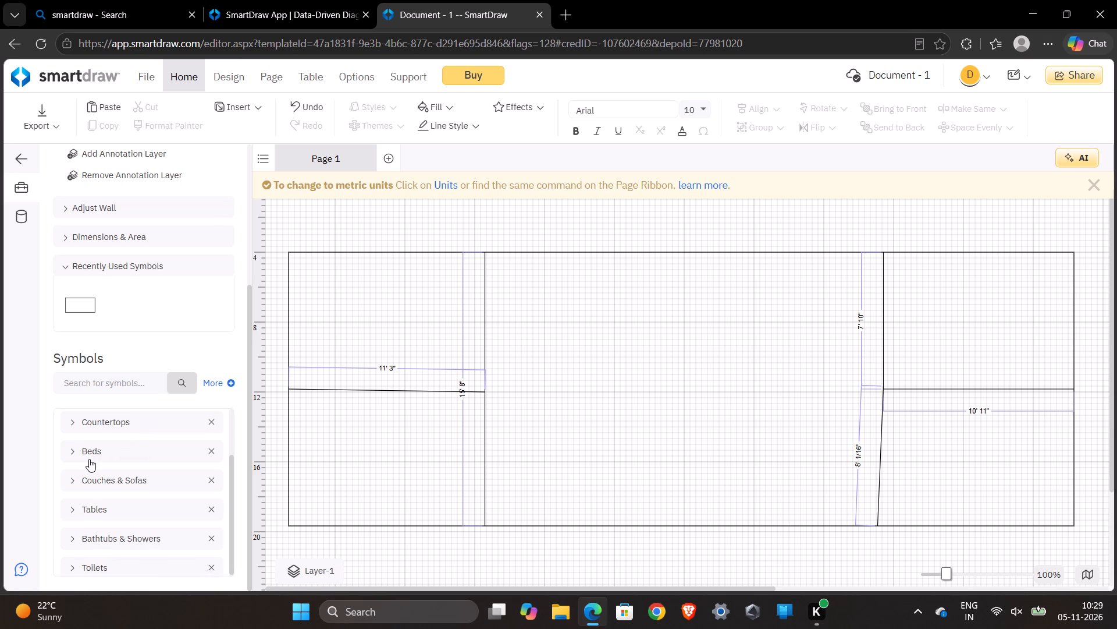
scroll(89, 459, down, 1)
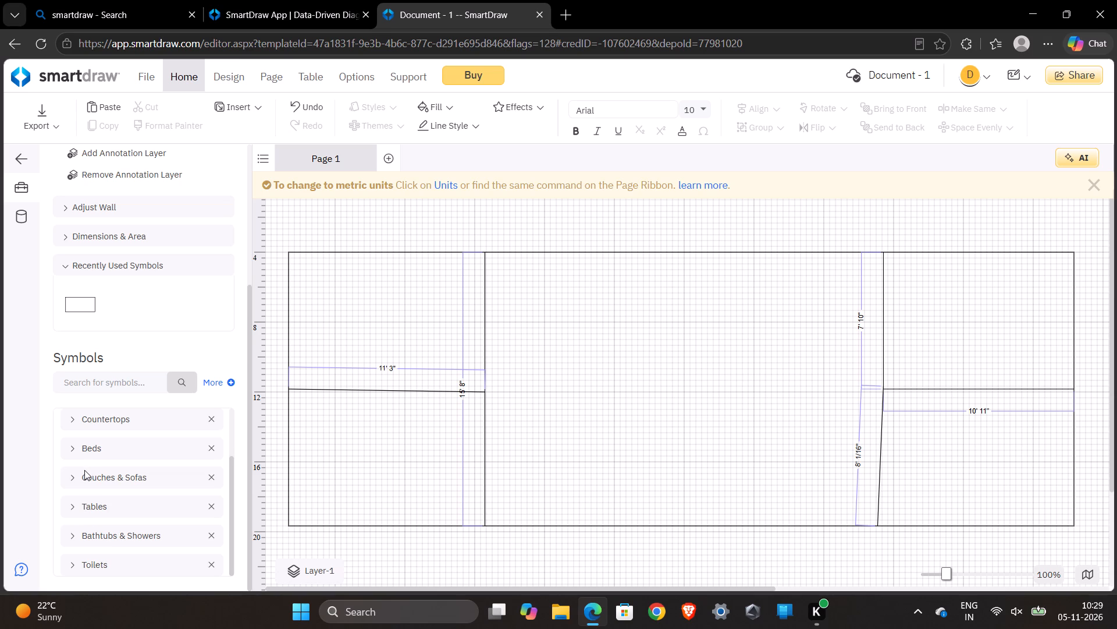
scroll(134, 507, up, 2)
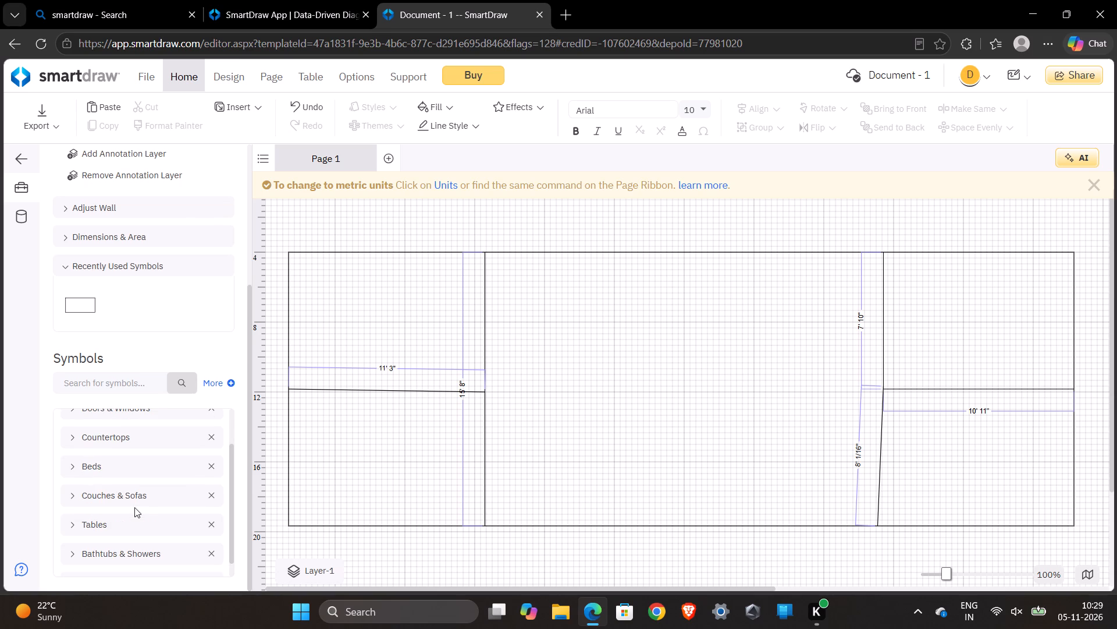
scroll(134, 507, down, 1)
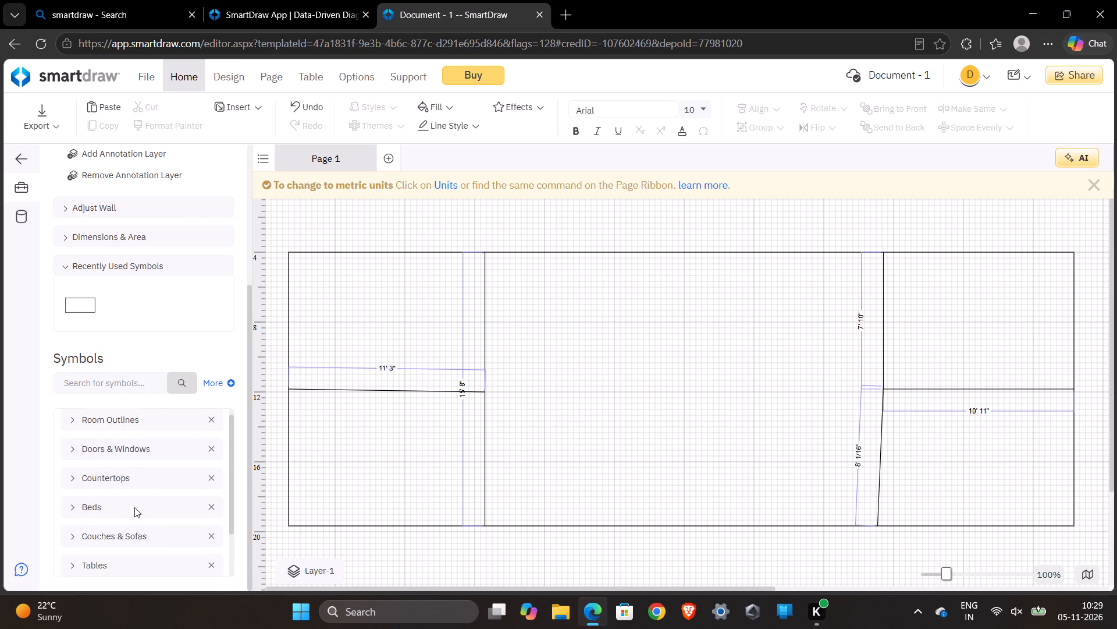
scroll(134, 507, down, 2)
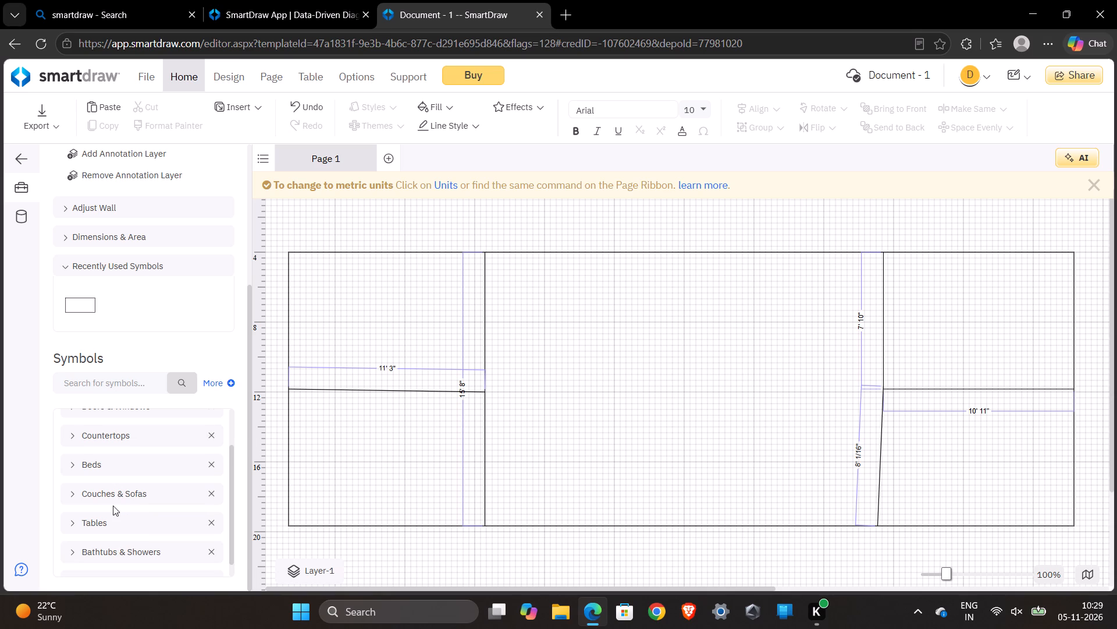
scroll(113, 506, down, 4)
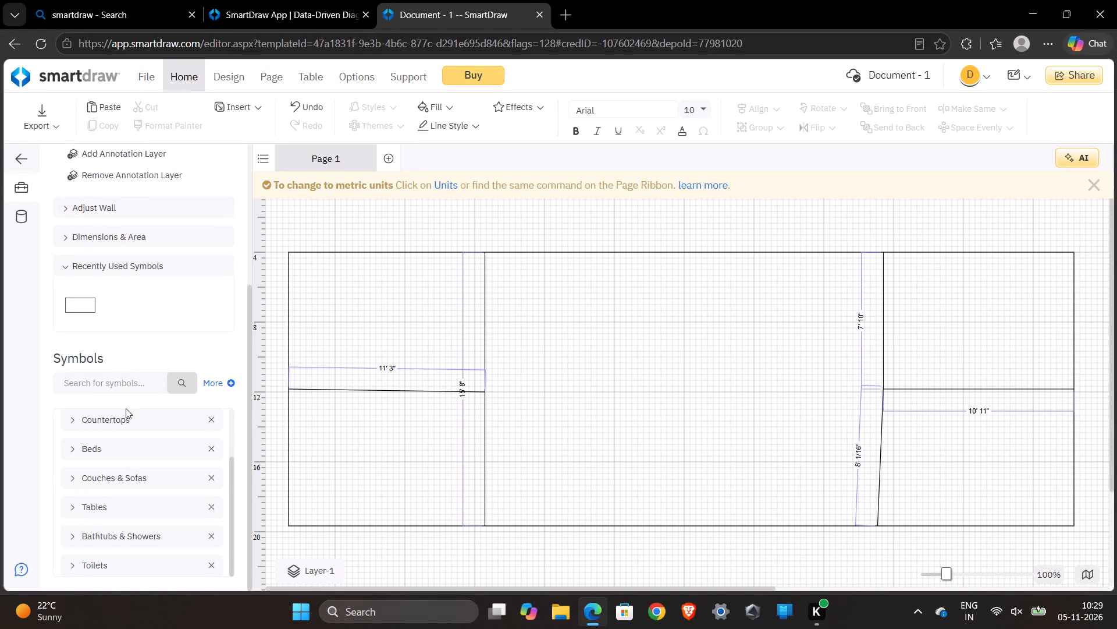
Place a Bed with Bedframe symbol from Beds in the upper-left room and shrink it to 4' 8" wide by 5' 4" high.
click(70, 453)
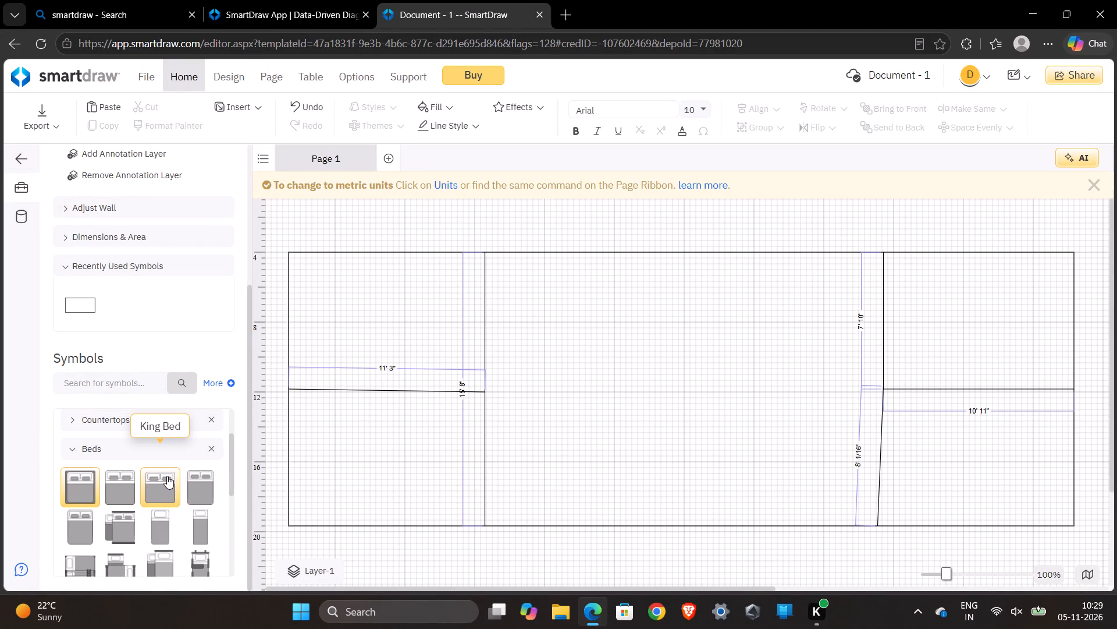
scroll(167, 476, down, 2)
scroll(167, 476, up, 2)
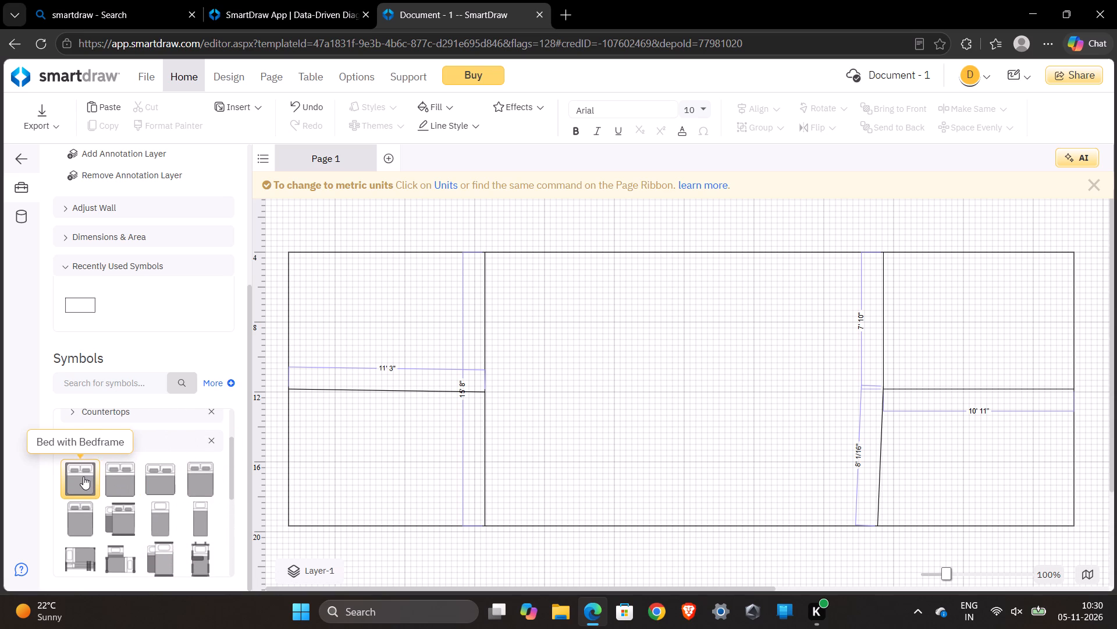
drag(83, 476, 348, 299)
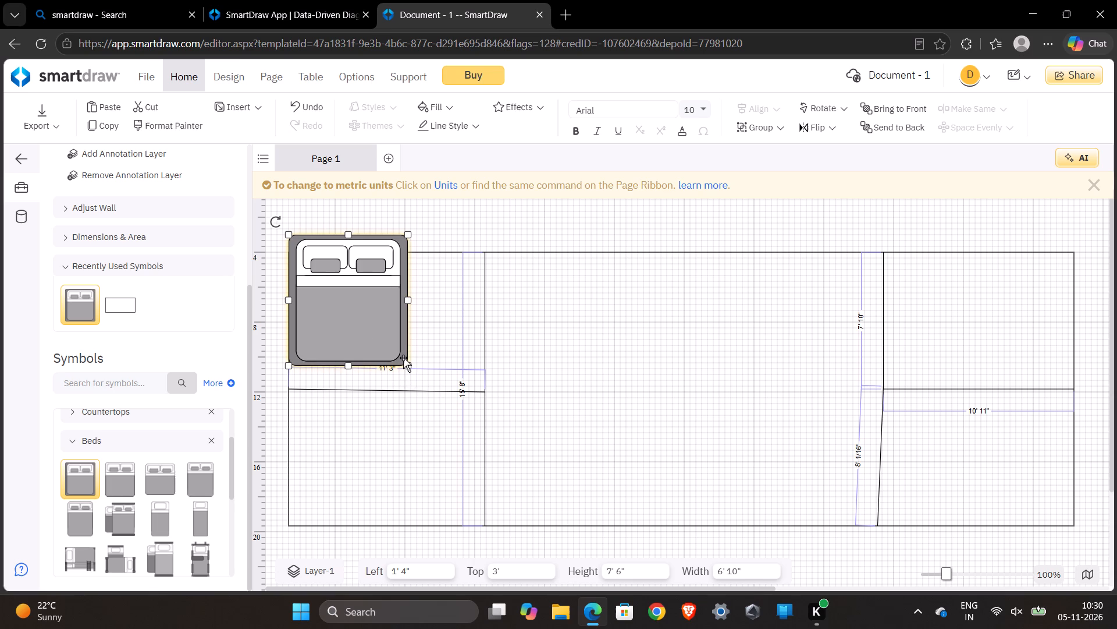
drag(407, 363, 374, 336)
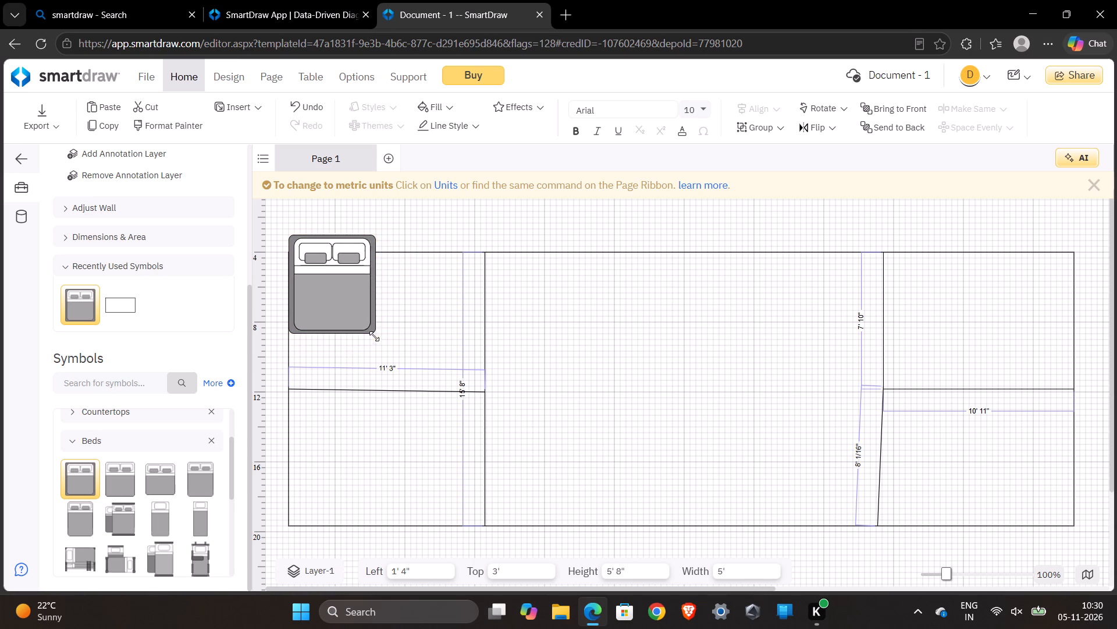
drag(374, 336, 369, 330)
Move the framed bed fully inside the upper-left room, 2' from the page's left and slightly below the top wall.
drag(328, 285, 330, 291)
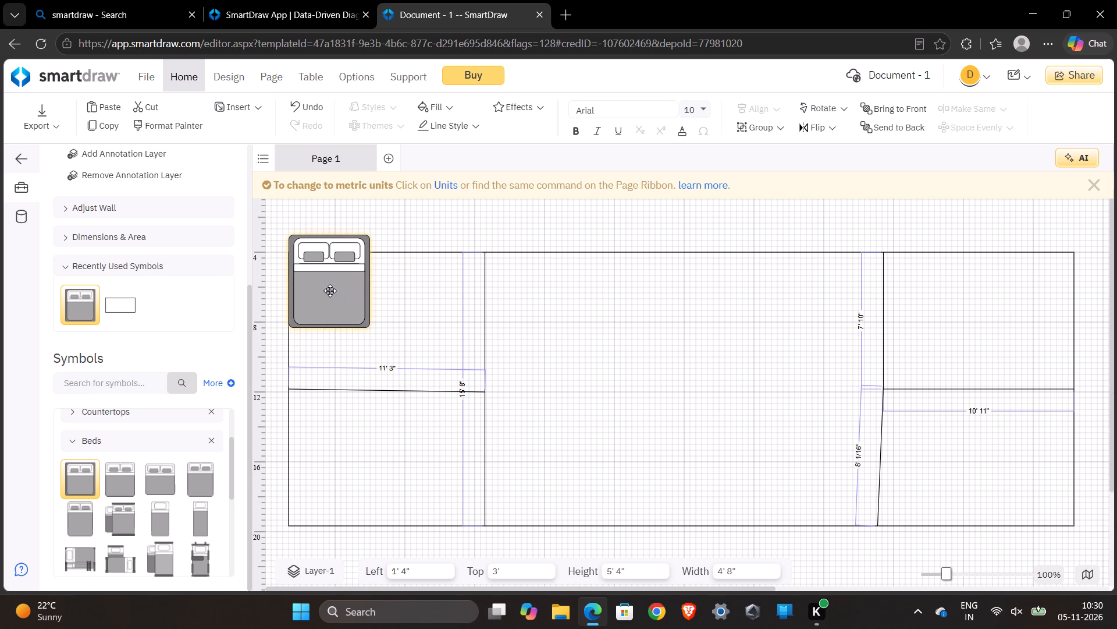
drag(330, 291, 338, 310)
click(338, 310)
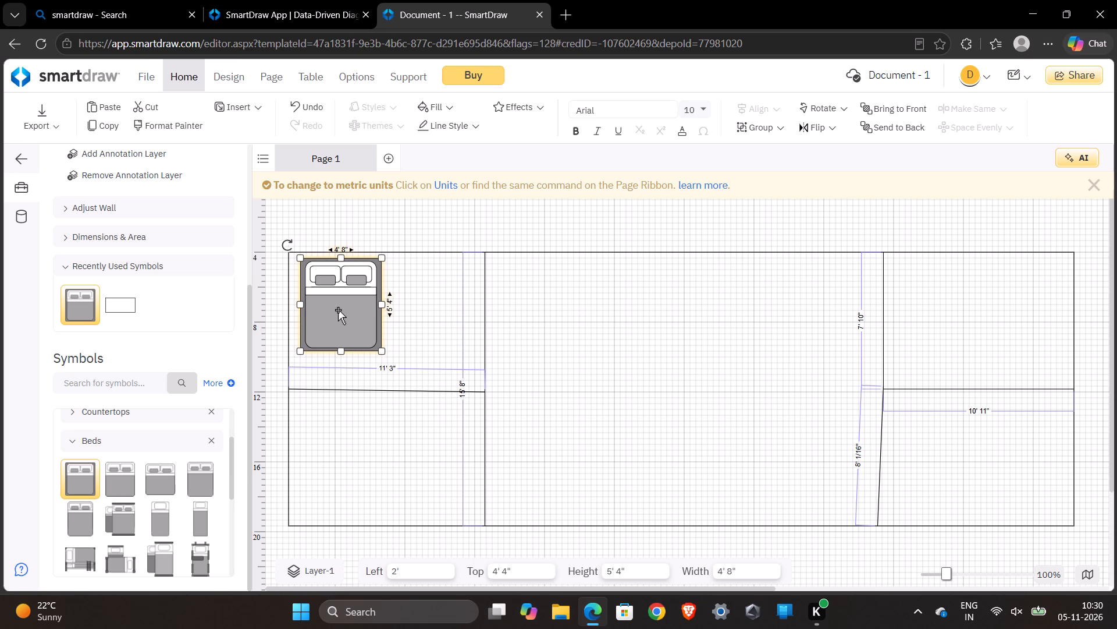
drag(351, 330, 354, 340)
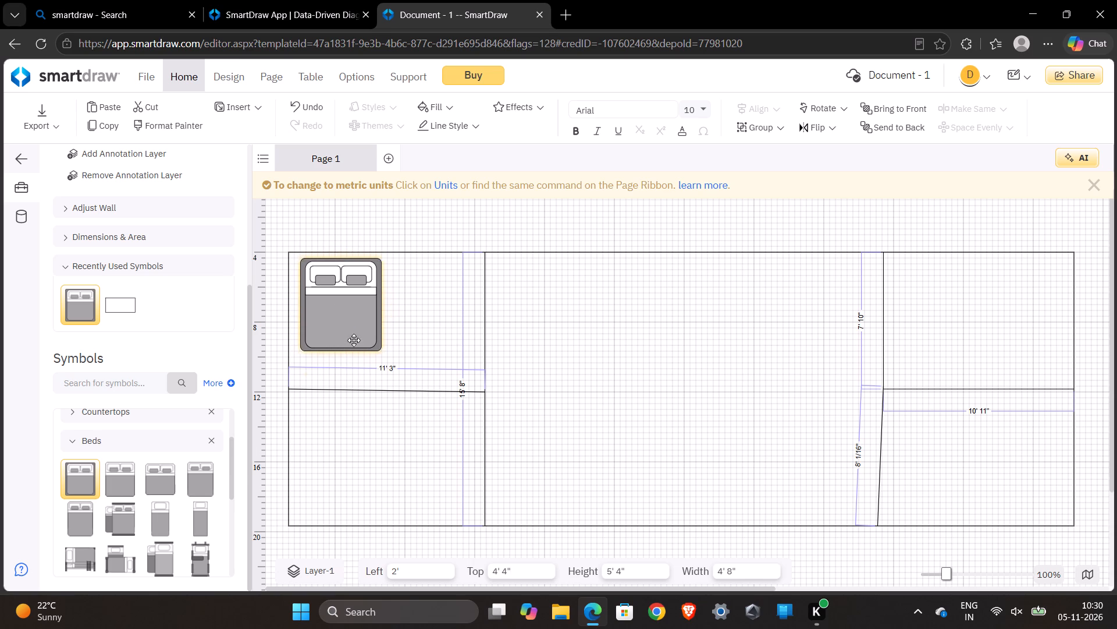
drag(354, 340, 353, 342)
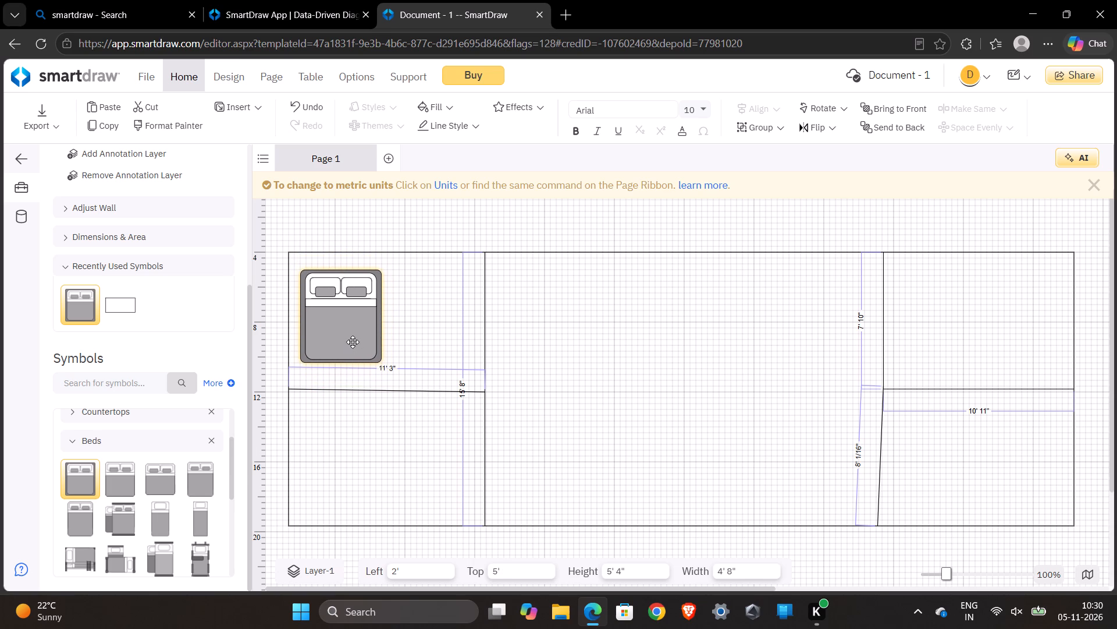
drag(353, 342, 353, 343)
drag(353, 343, 353, 338)
click(321, 467)
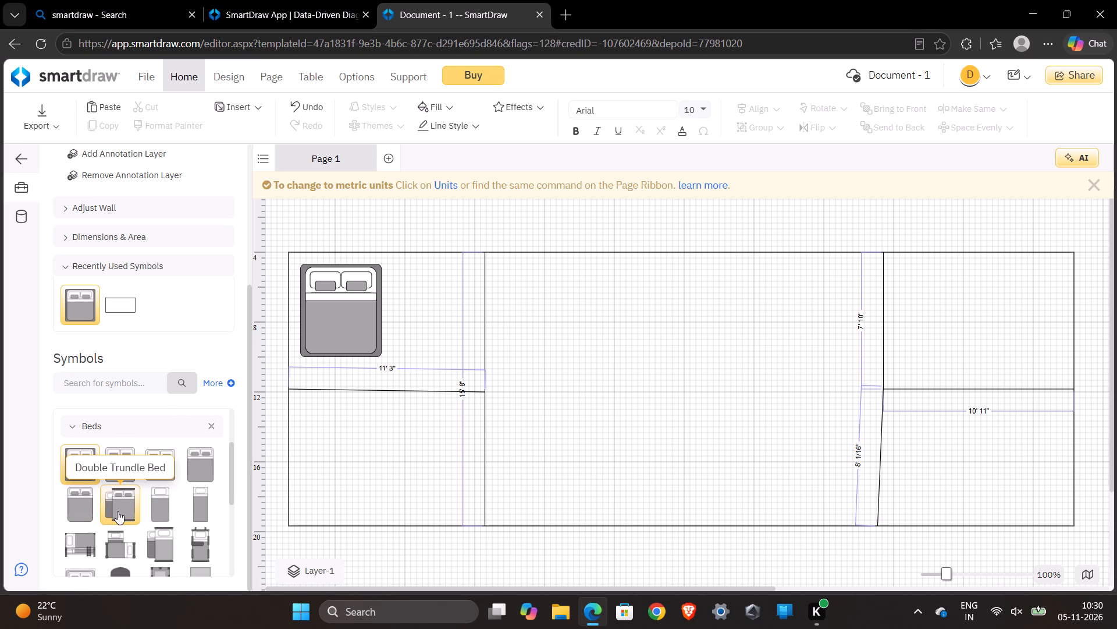
Place a King Bed symbol in the lower-left room, at 2' from the left and 12' 4" from the top.
scroll(119, 511, down, 2)
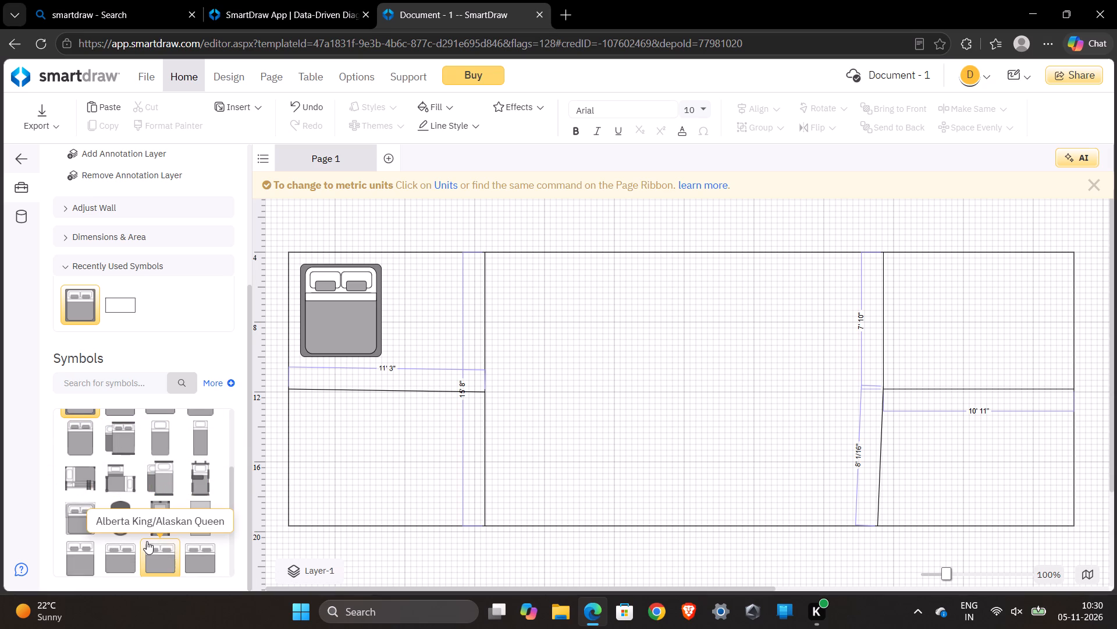
scroll(147, 541, down, 1)
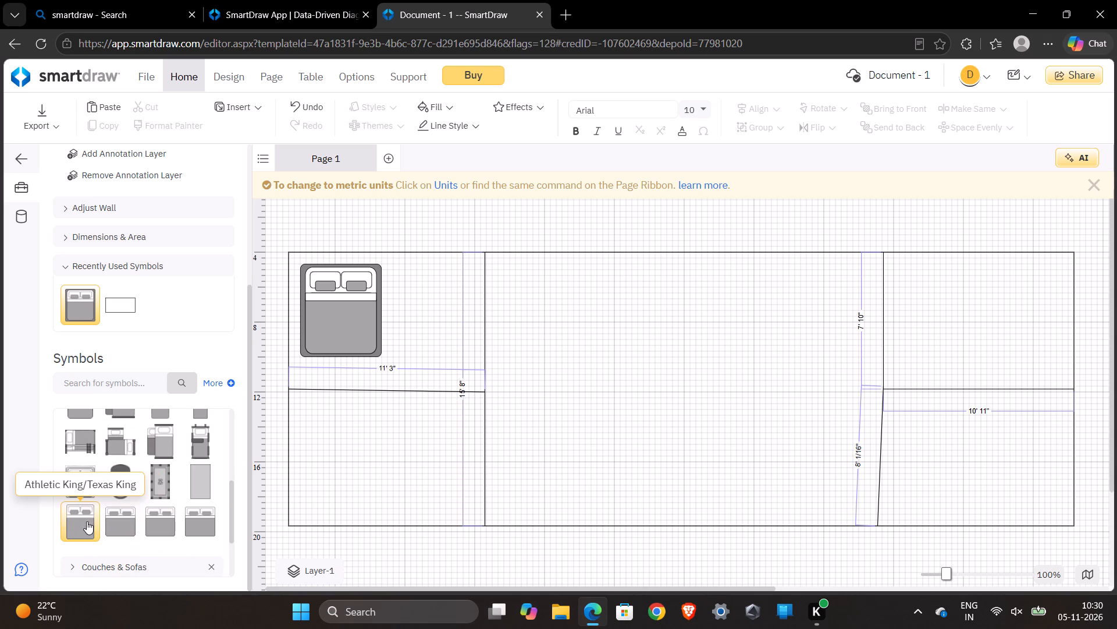
scroll(150, 480, down, 1)
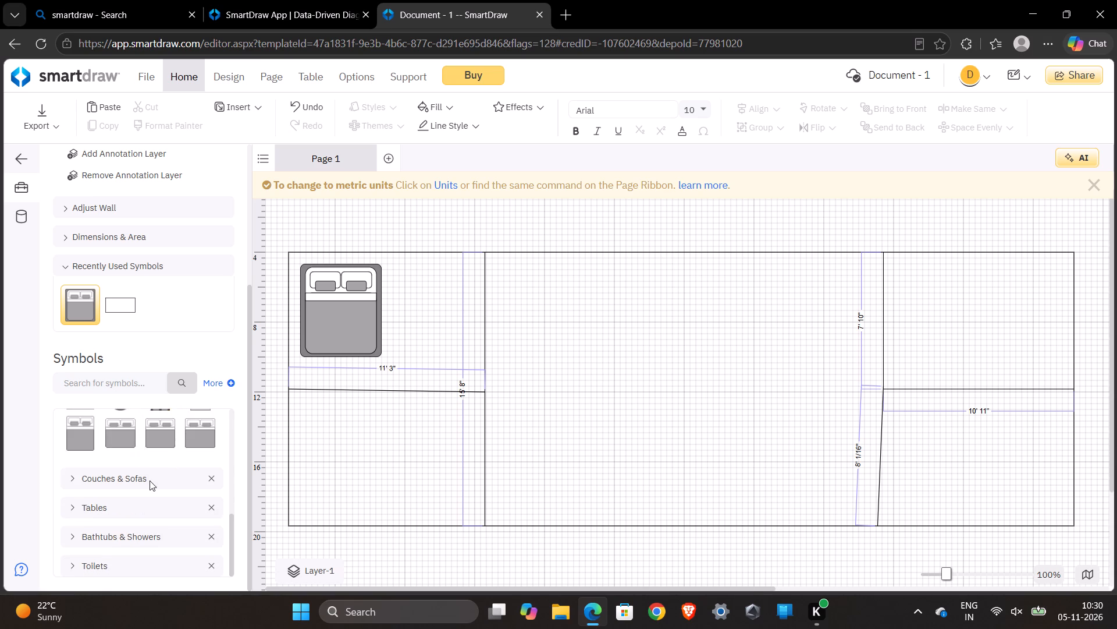
scroll(150, 480, up, 3)
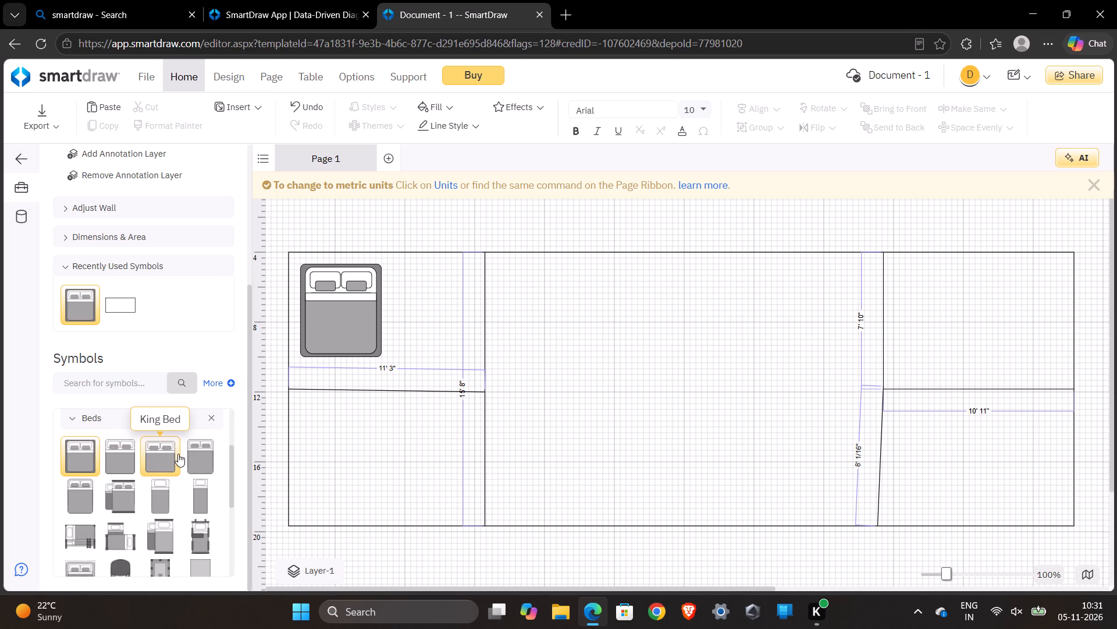
drag(164, 457, 284, 482)
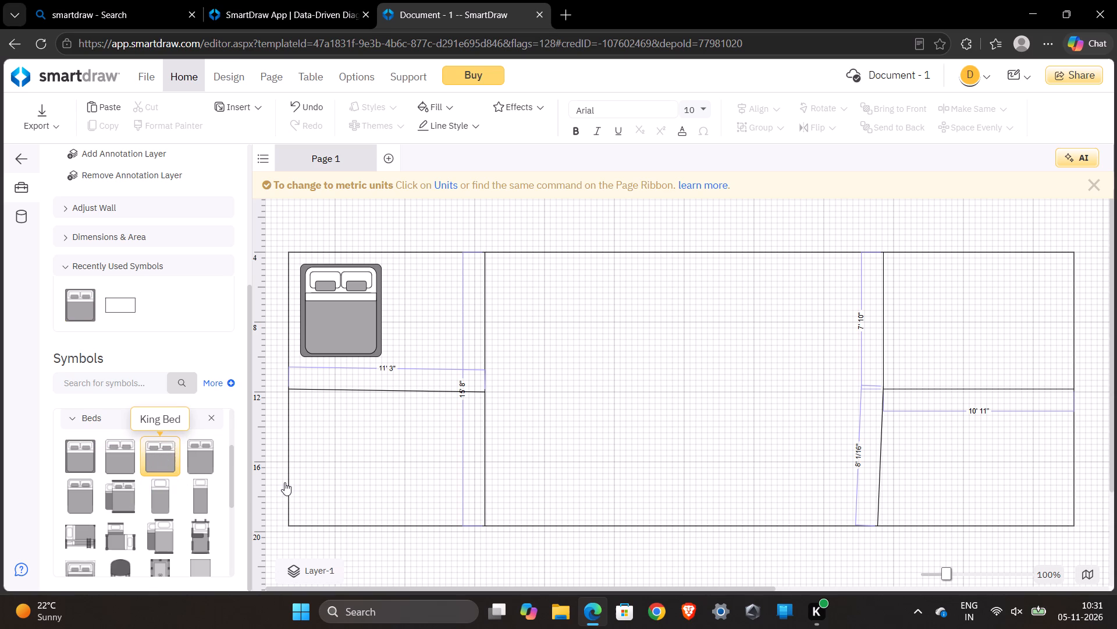
drag(284, 482, 154, 462)
click(154, 462)
drag(165, 461, 232, 454)
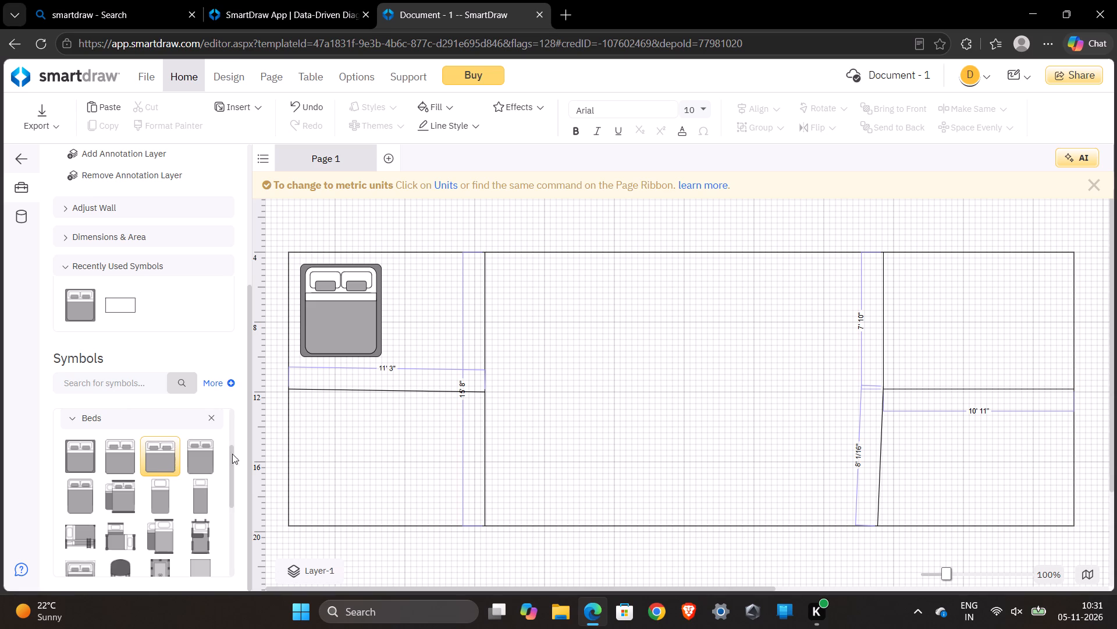
drag(232, 454, 350, 457)
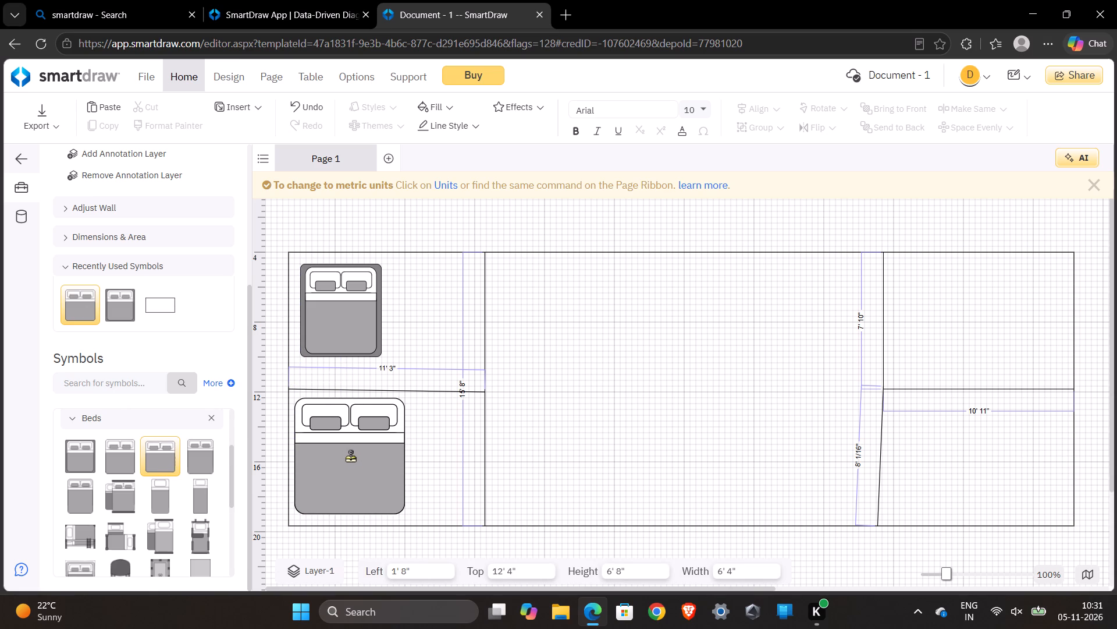
drag(350, 457, 350, 455)
drag(350, 455, 575, 401)
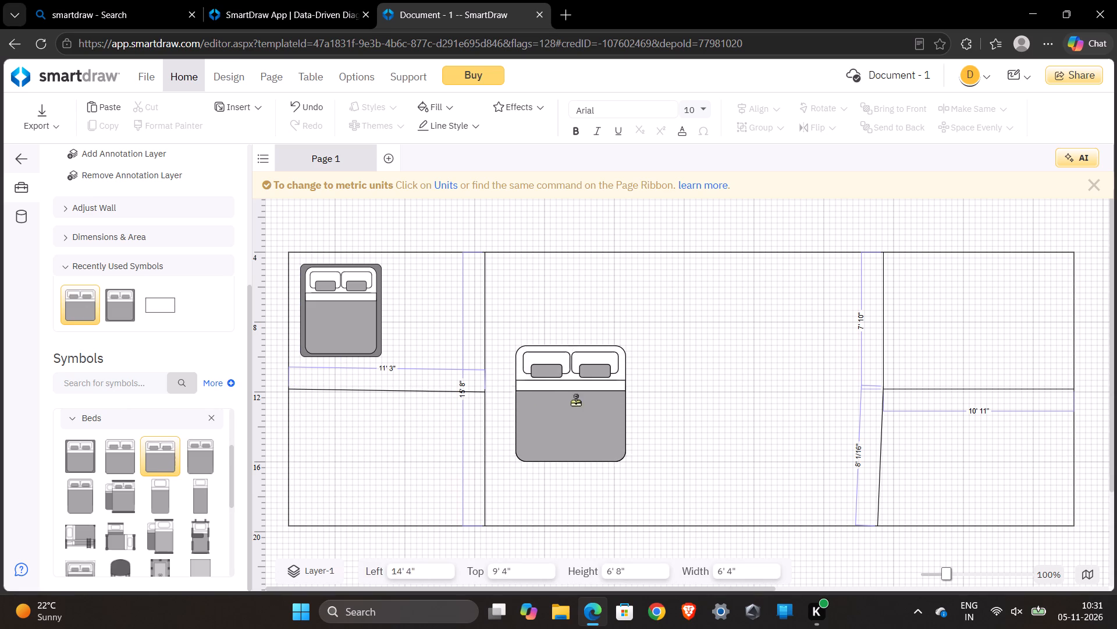
drag(575, 401, 411, 461)
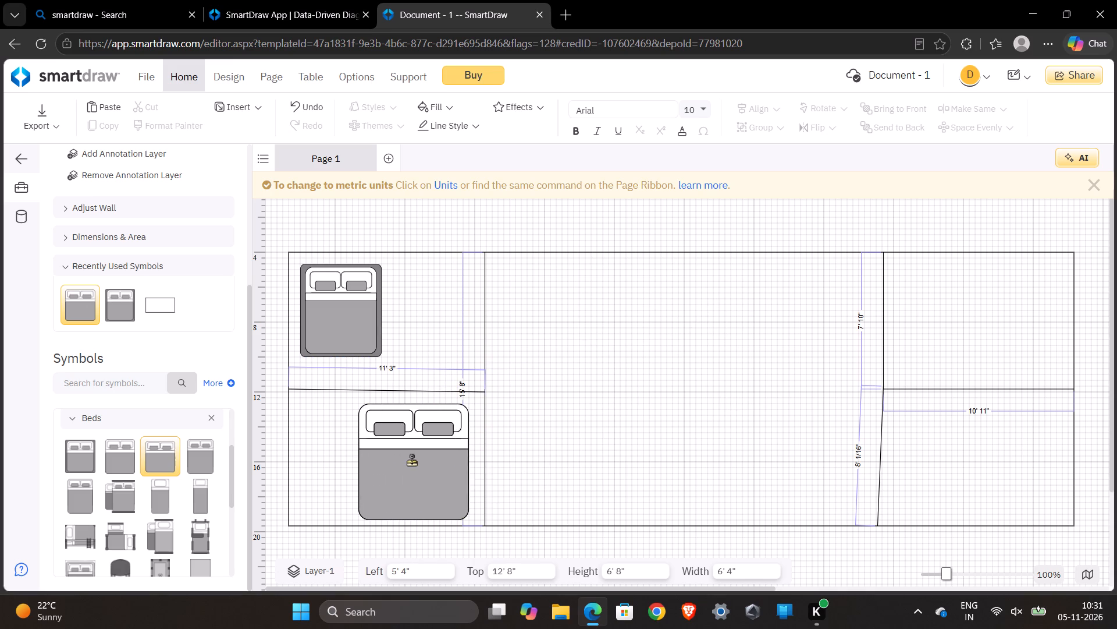
drag(411, 461, 357, 458)
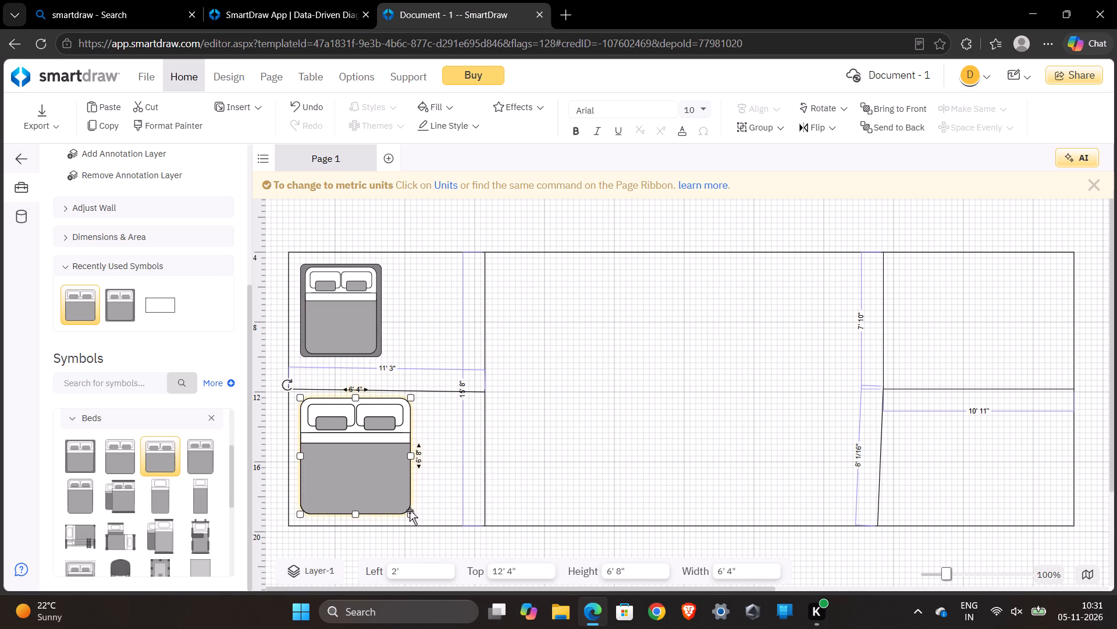
Resize the king bed to 4' 8" wide by 6' high, matching the width of the framed bed above.
drag(409, 511, 391, 500)
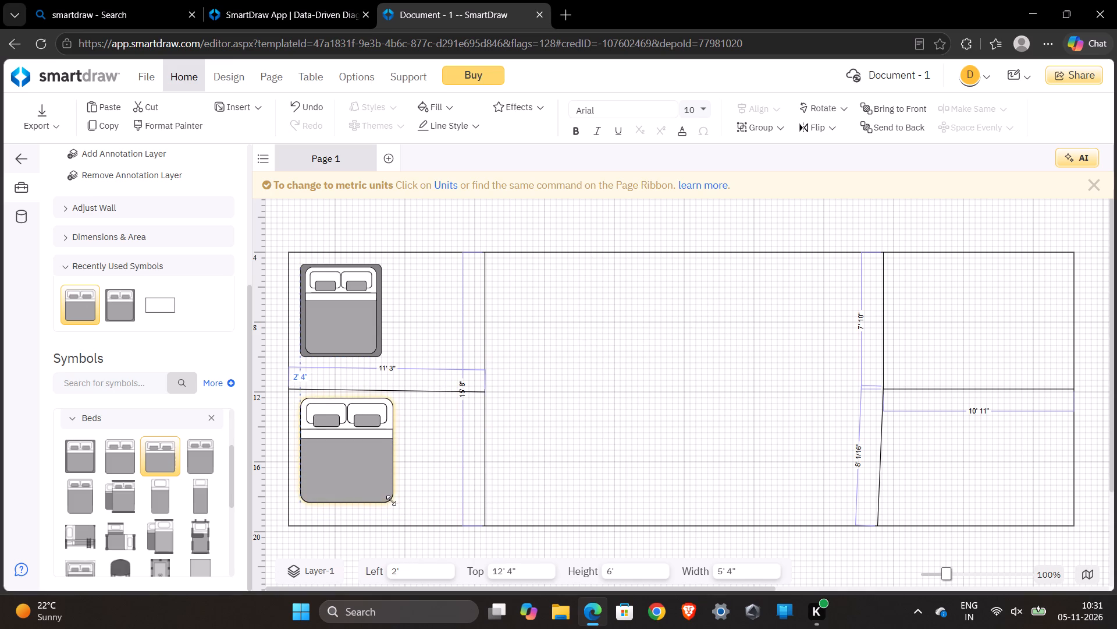
drag(391, 500, 385, 503)
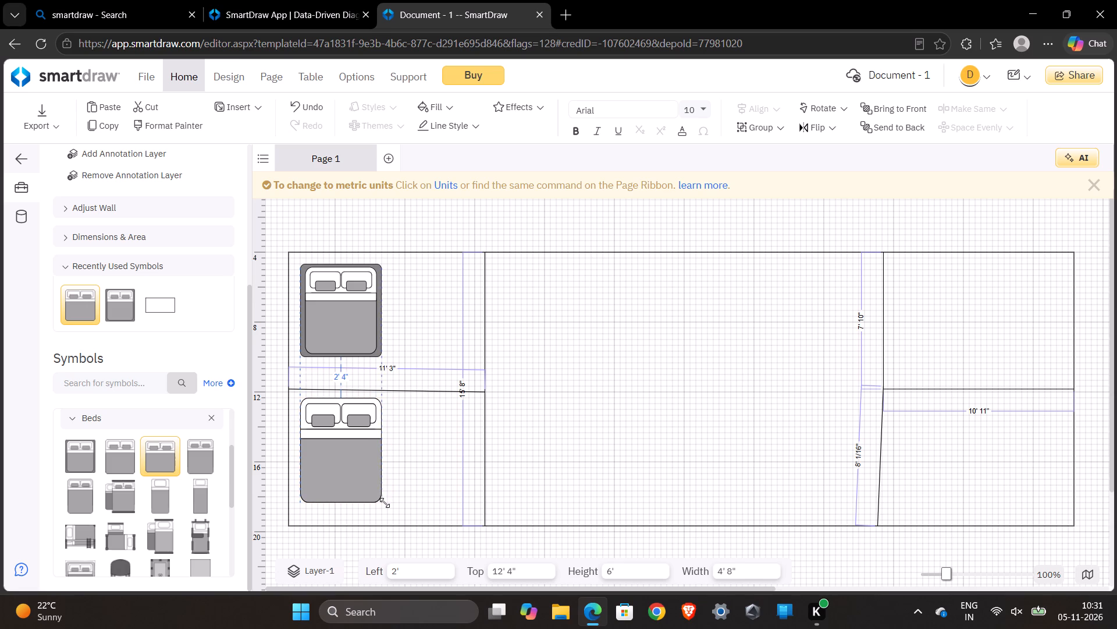
drag(385, 503, 382, 503)
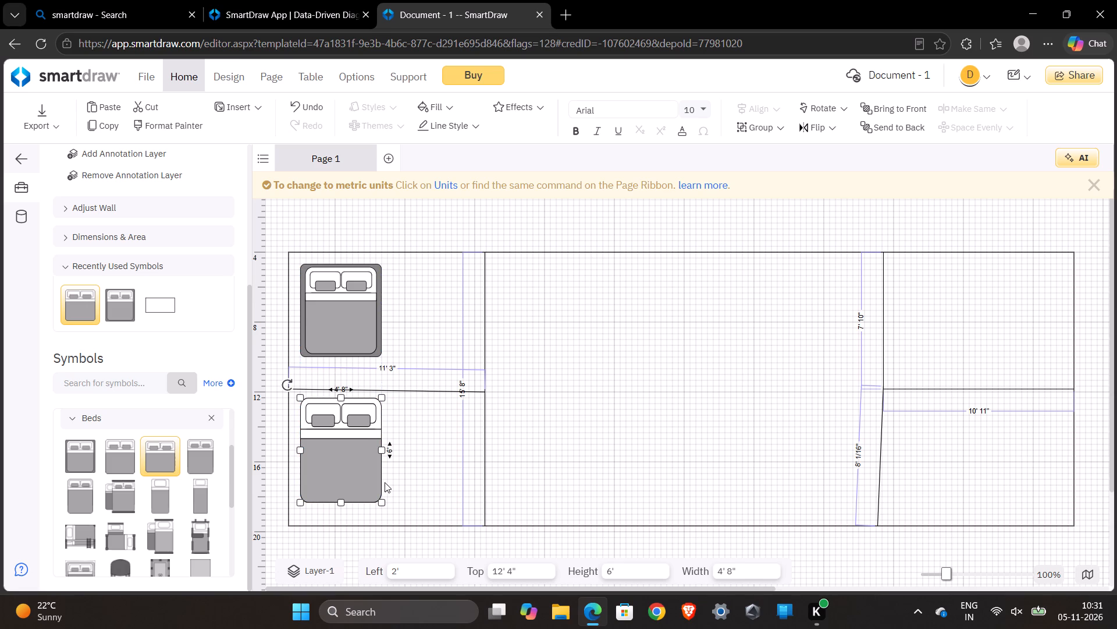
Deselect the king bed and look through the Beds symbols for another bed type.
click(397, 483)
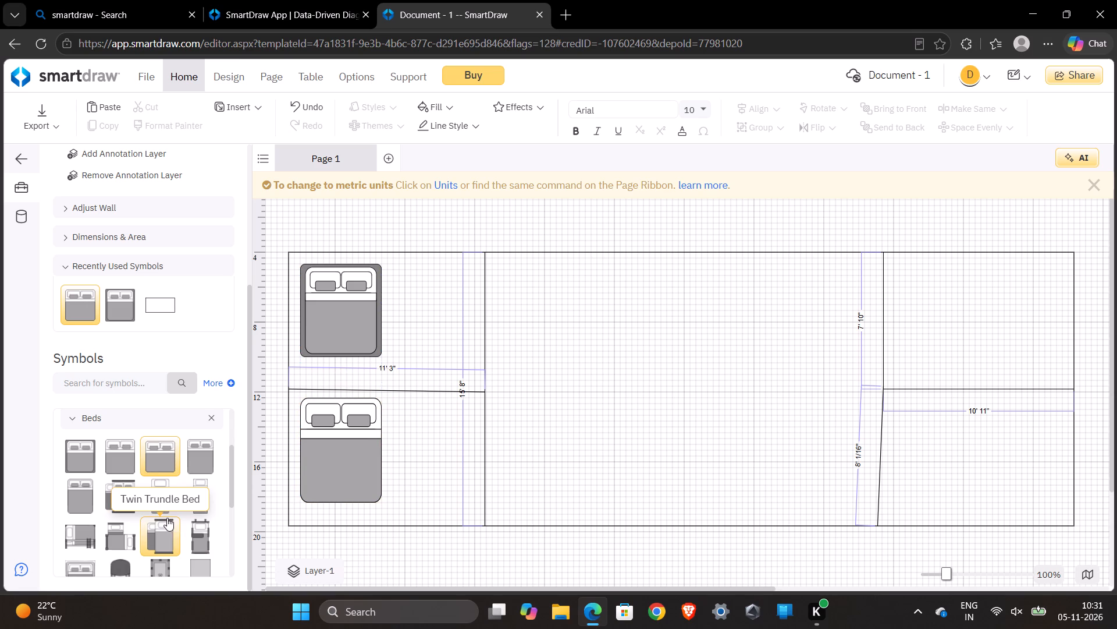
scroll(166, 517, down, 2)
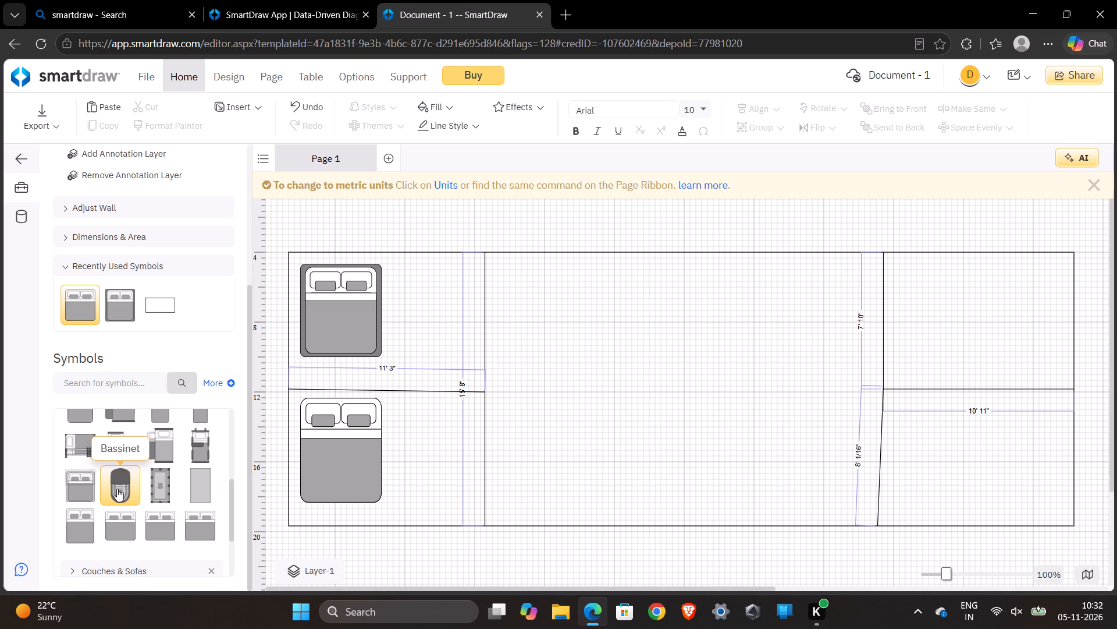
scroll(165, 496, up, 1)
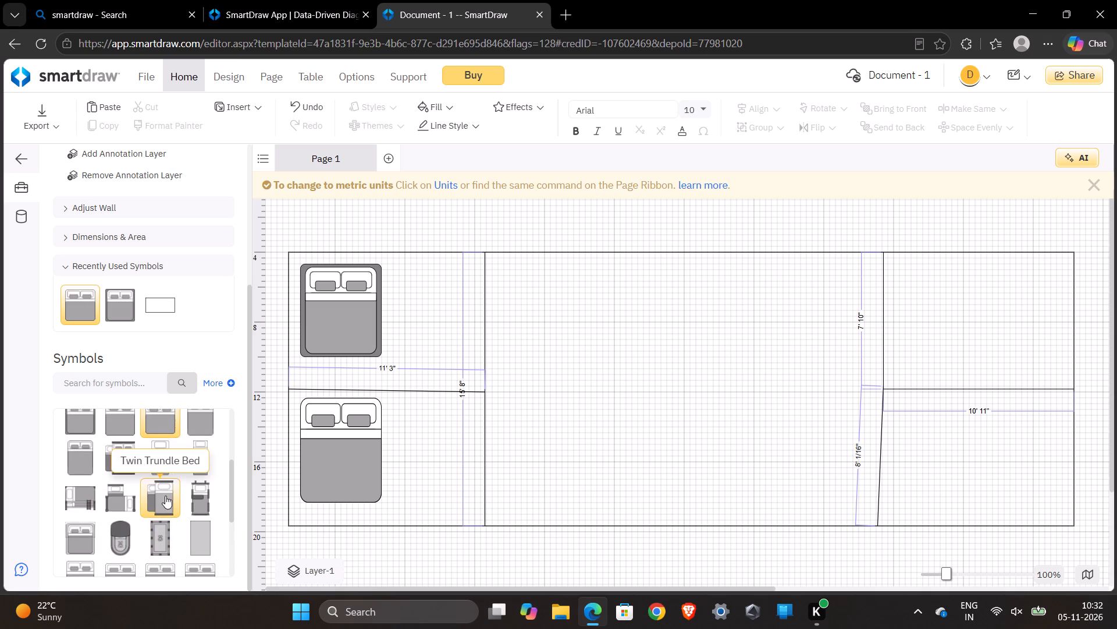
scroll(165, 496, up, 2)
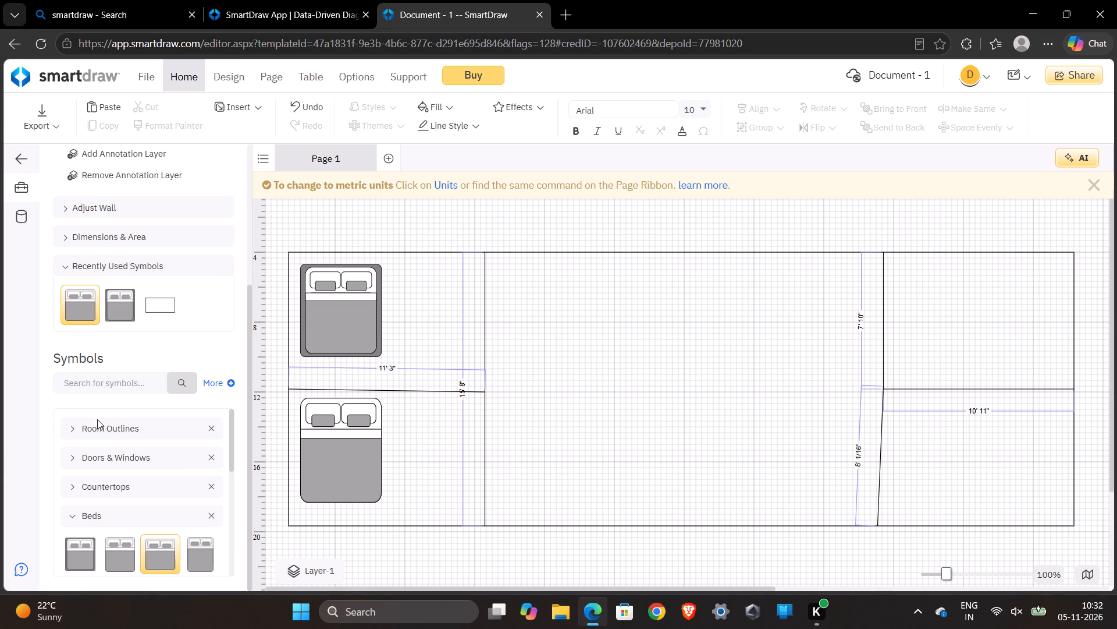
scroll(144, 497, down, 1)
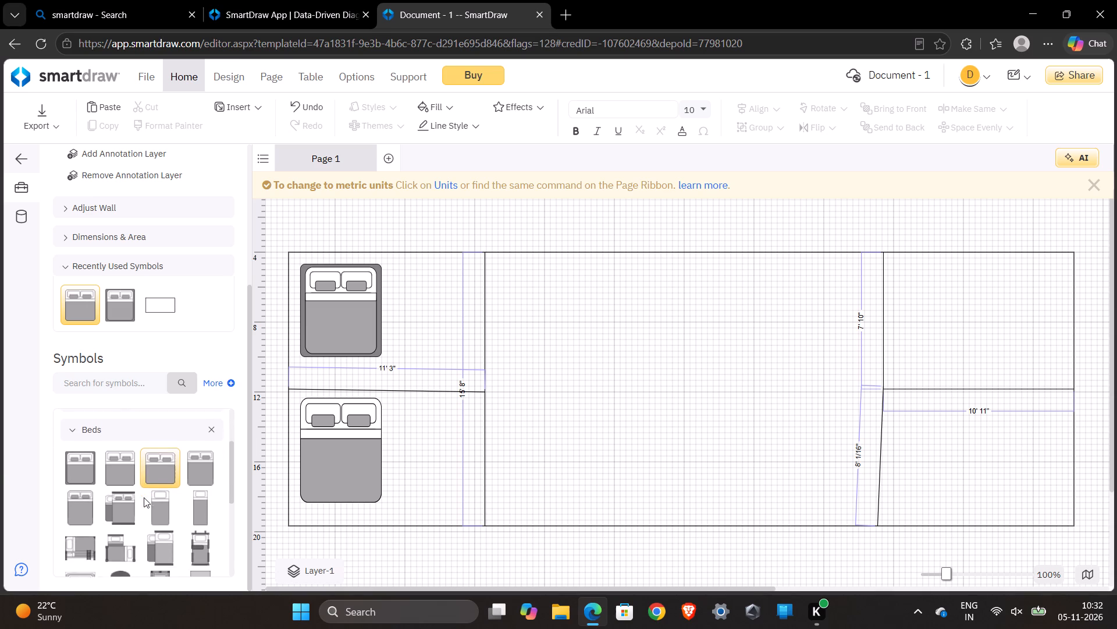
scroll(144, 497, down, 3)
scroll(144, 497, up, 2)
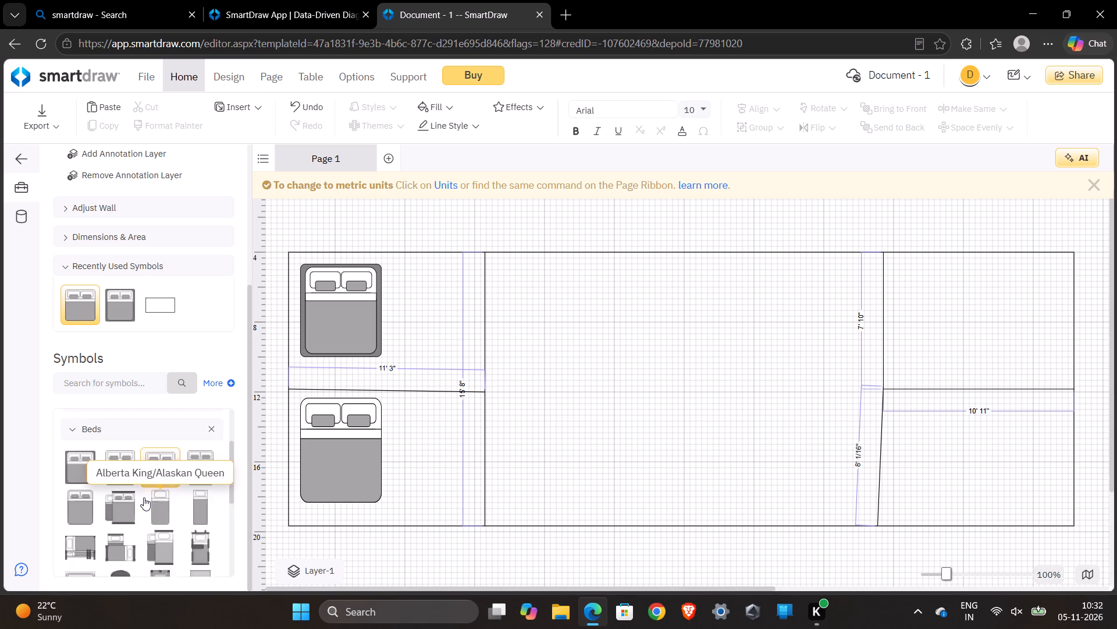
scroll(144, 497, up, 1)
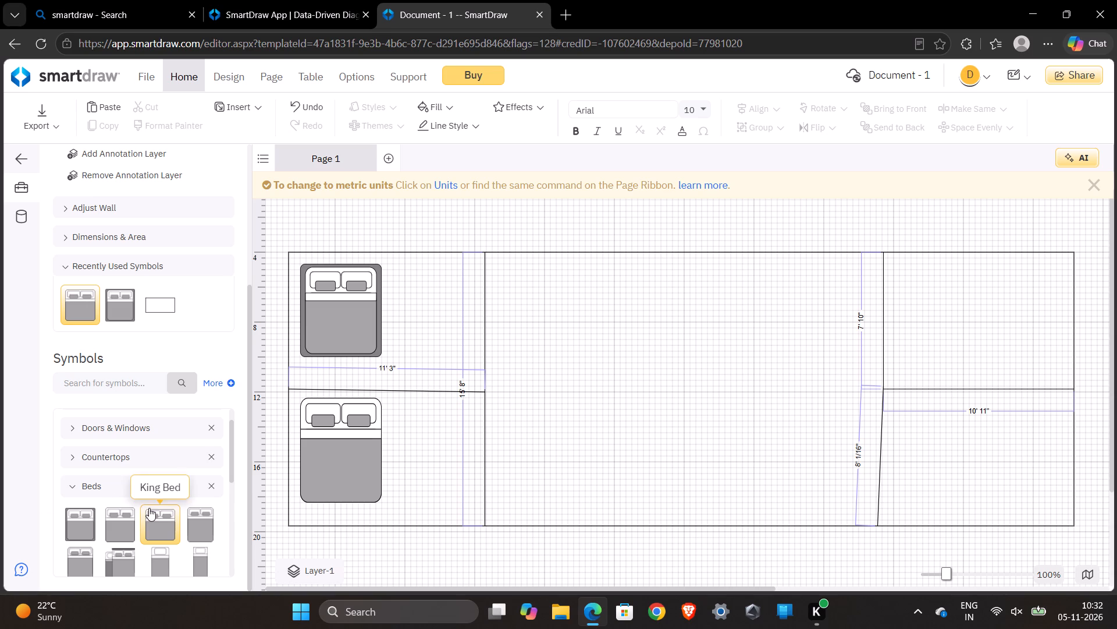
scroll(149, 508, down, 4)
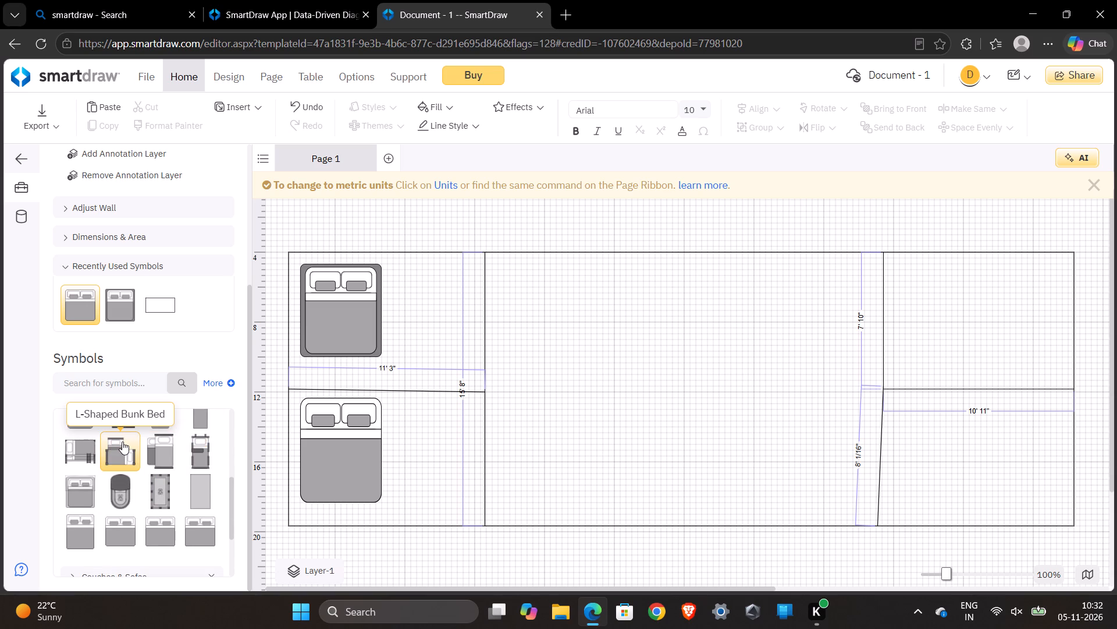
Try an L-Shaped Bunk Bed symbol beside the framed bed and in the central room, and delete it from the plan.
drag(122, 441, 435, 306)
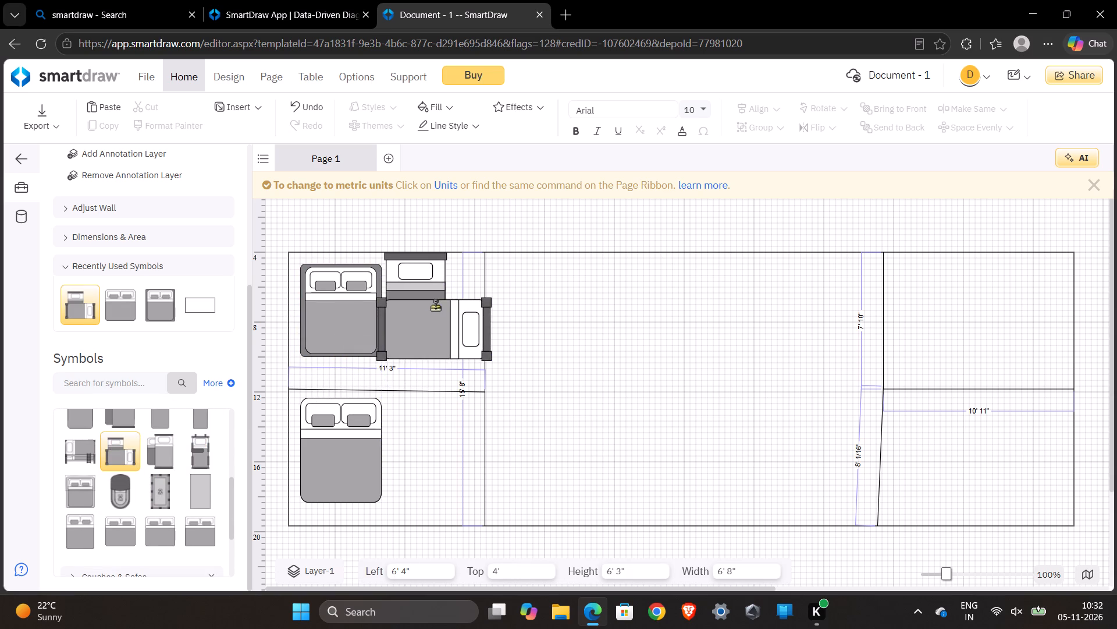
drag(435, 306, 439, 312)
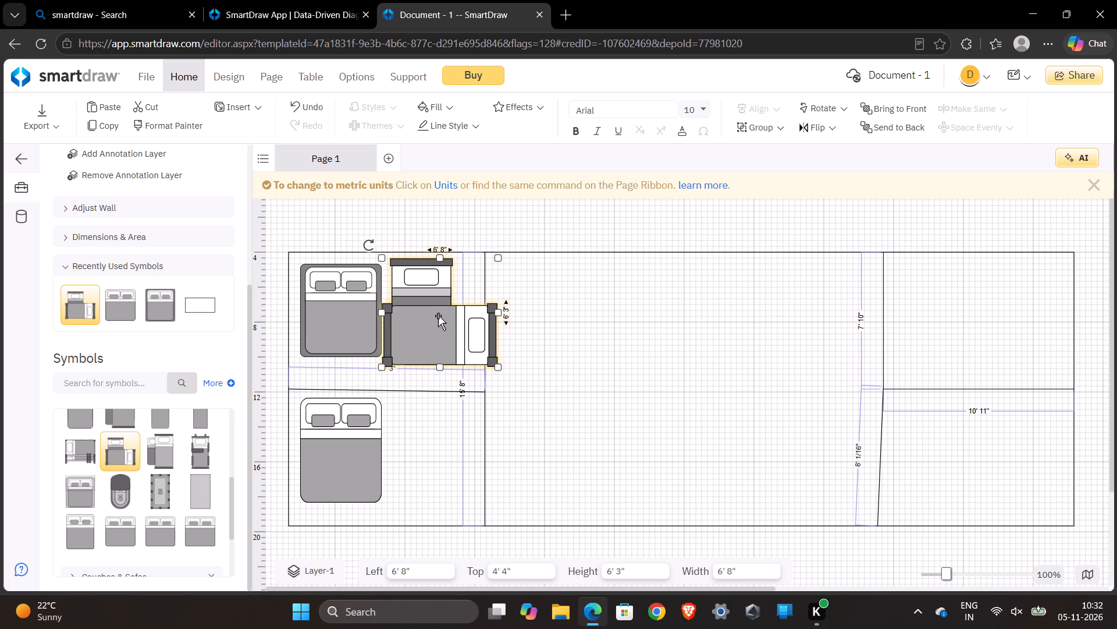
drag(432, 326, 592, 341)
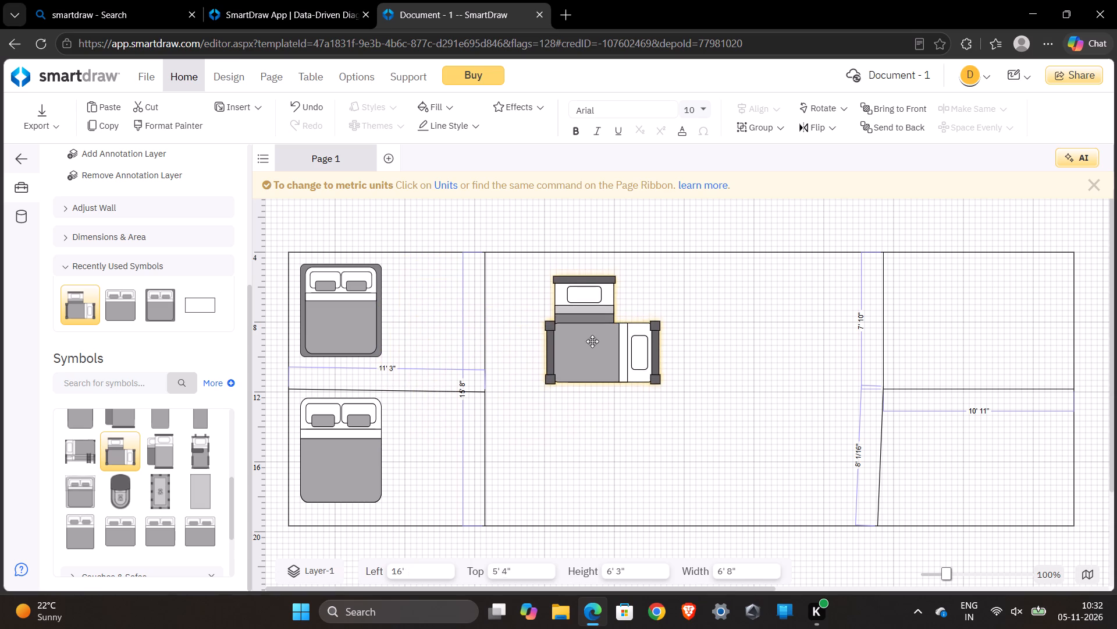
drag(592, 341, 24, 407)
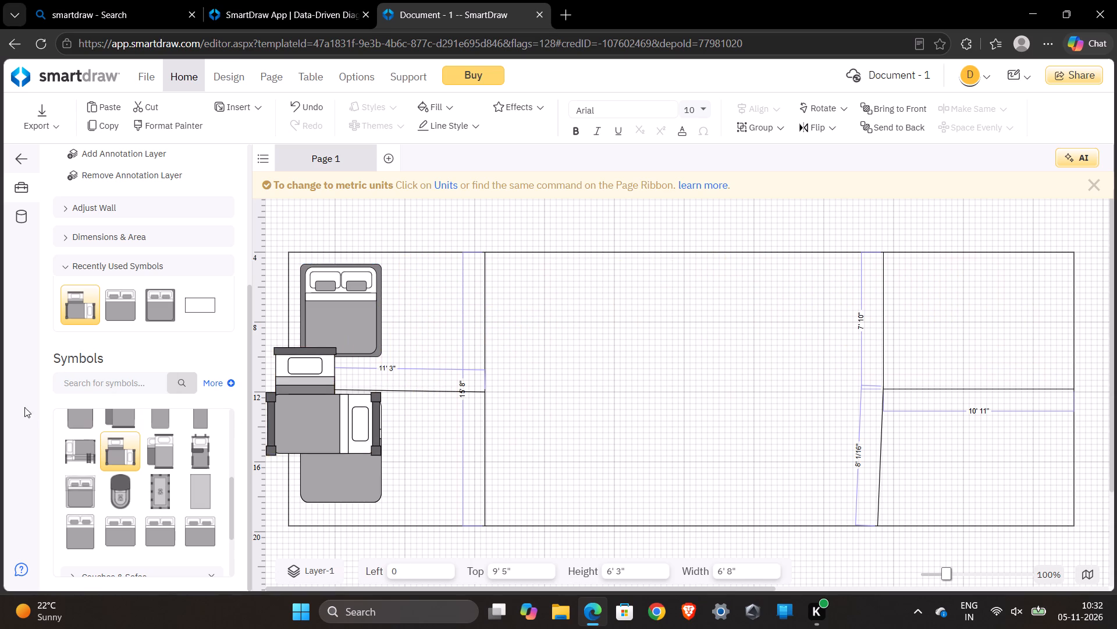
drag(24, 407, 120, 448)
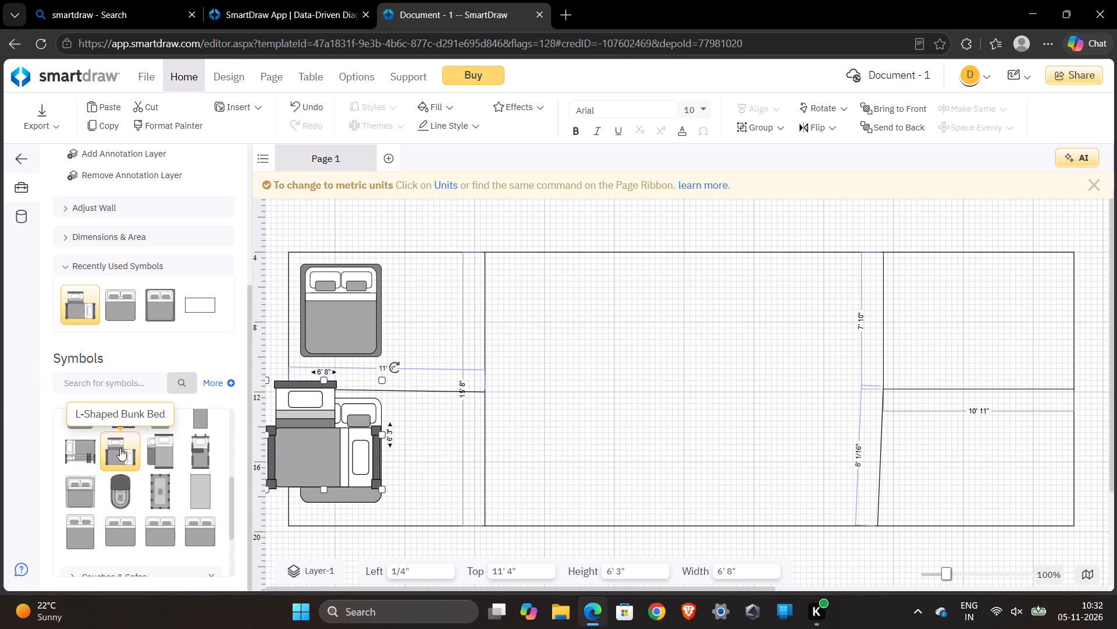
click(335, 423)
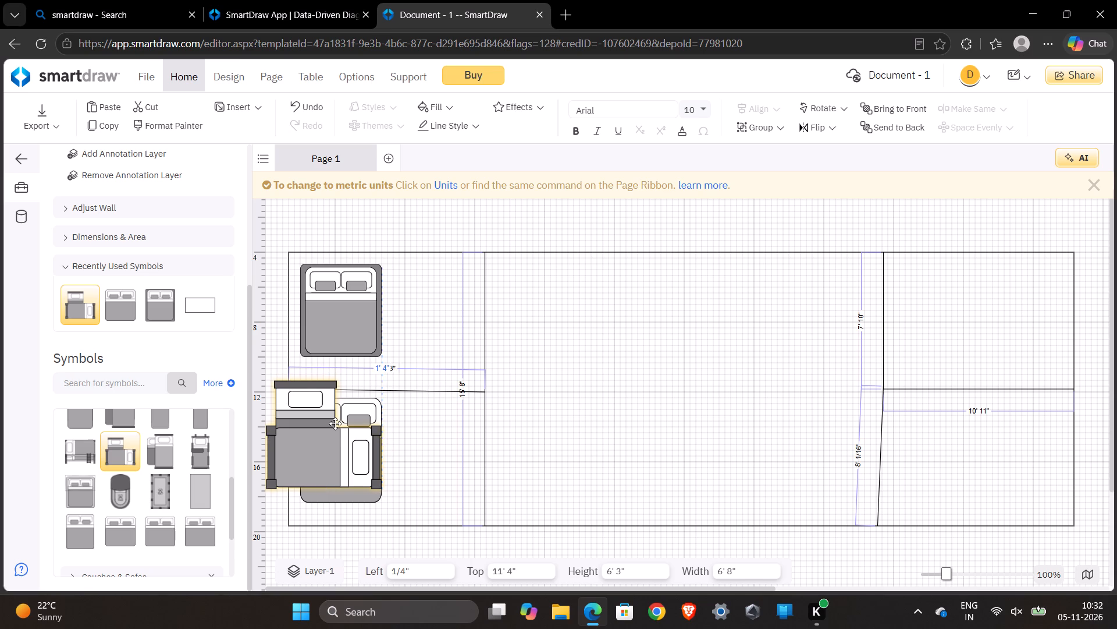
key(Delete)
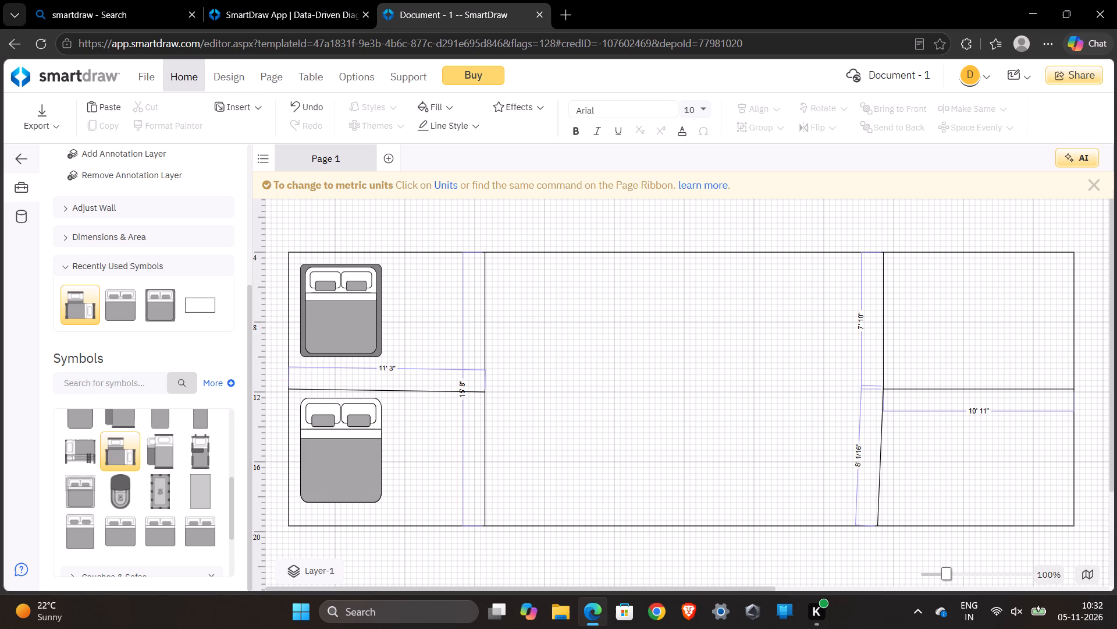
Expand the Tables category in the symbol library.
scroll(138, 497, down, 1)
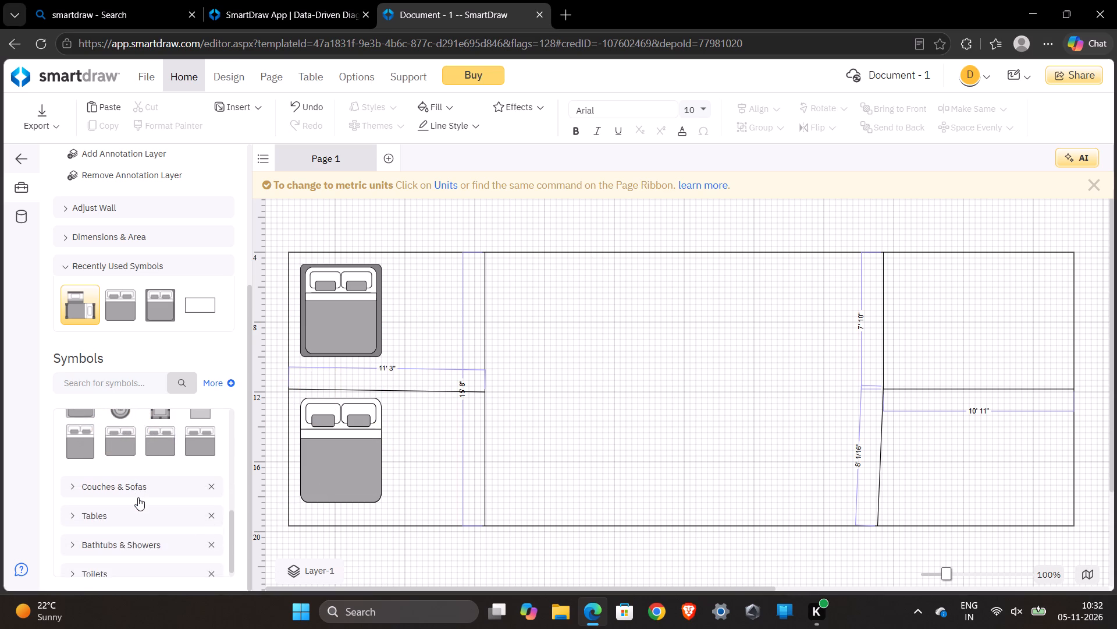
scroll(138, 497, up, 2)
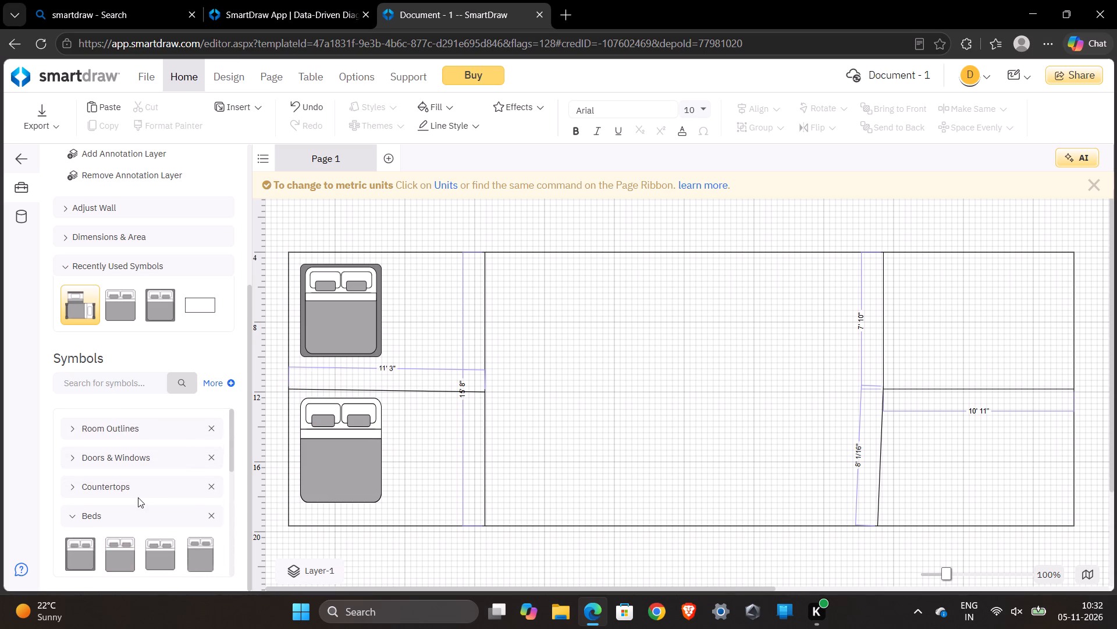
scroll(138, 497, up, 1)
scroll(162, 504, down, 5)
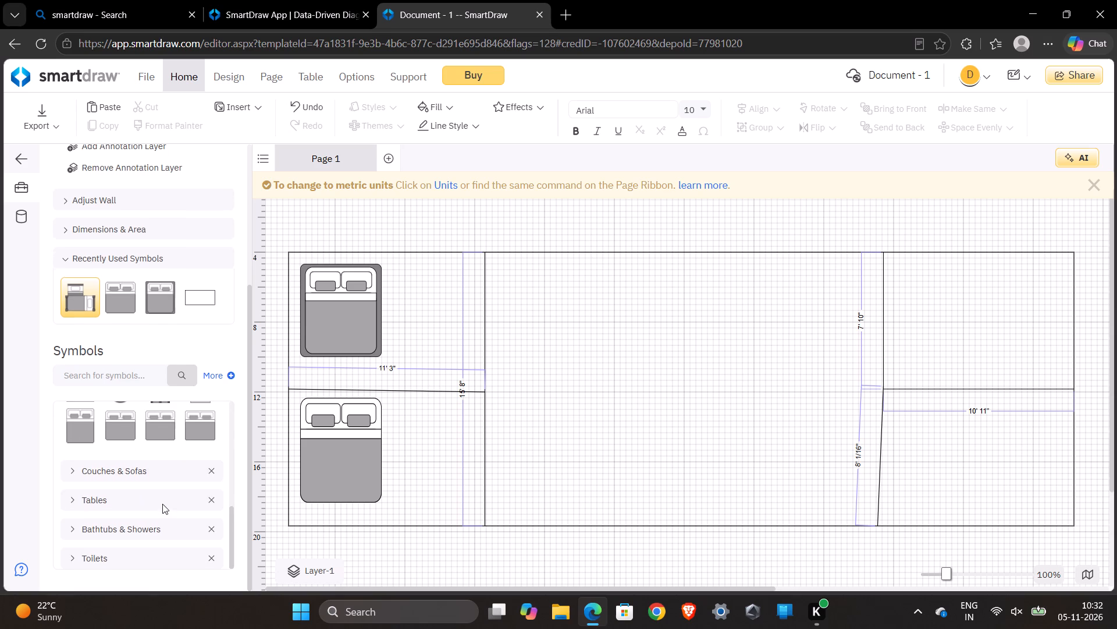
scroll(162, 504, down, 1)
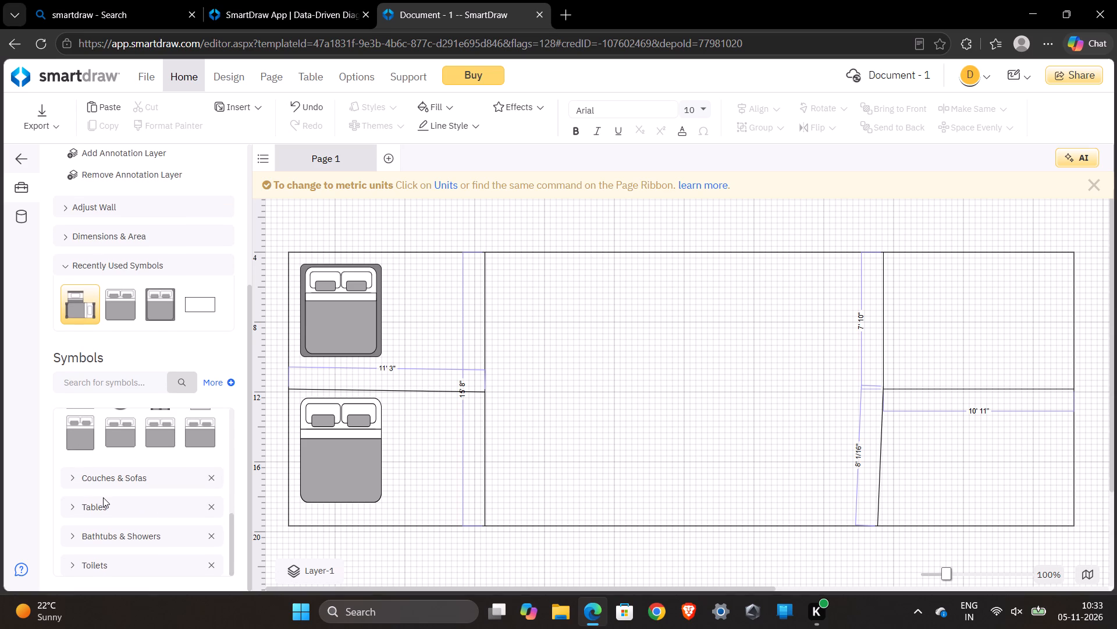
click(87, 506)
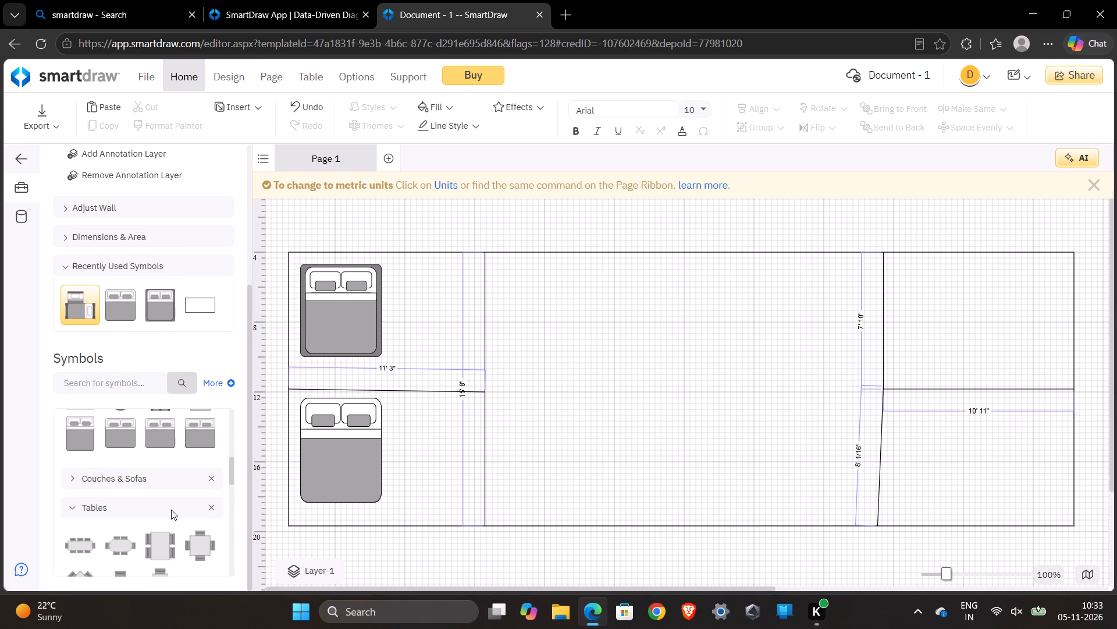
Look through the Tables symbols for a dining table with chairs.
scroll(171, 510, down, 1)
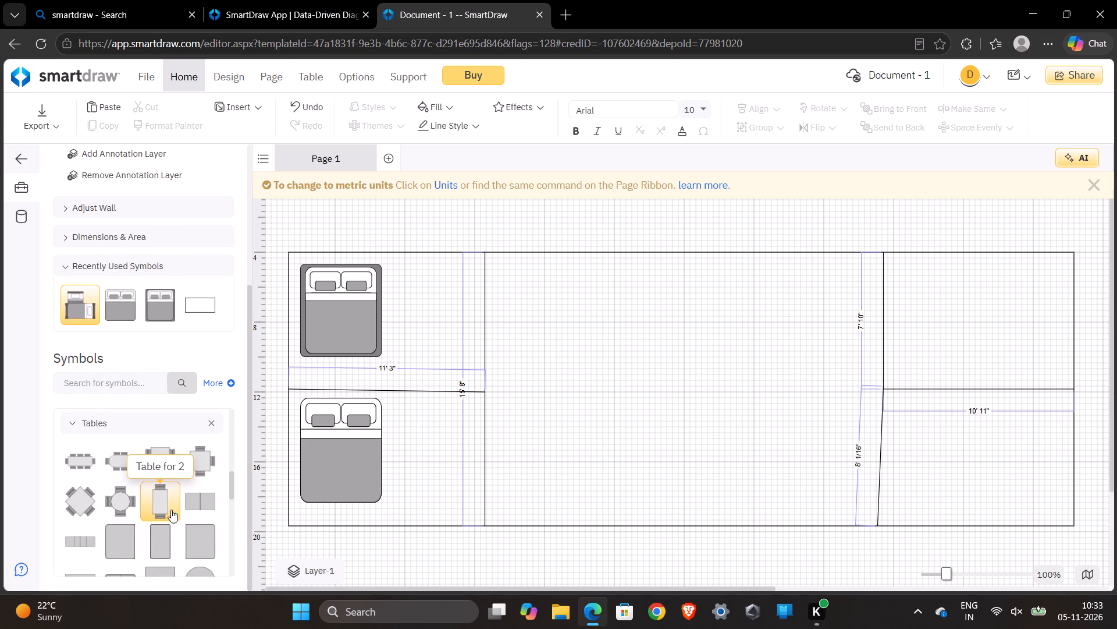
scroll(171, 510, down, 1)
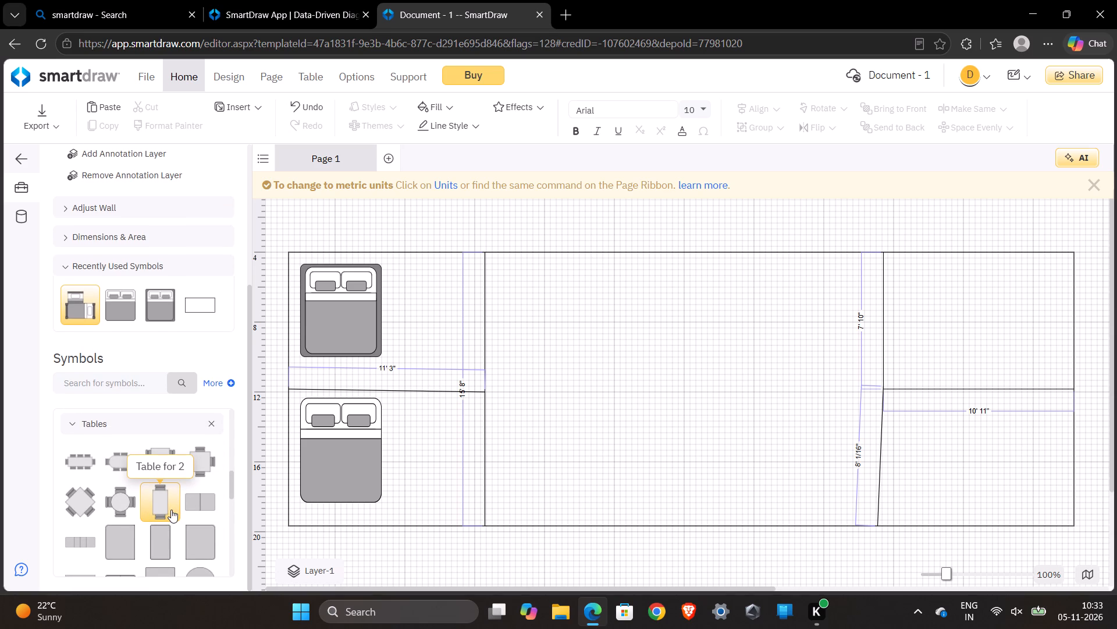
scroll(171, 510, down, 2)
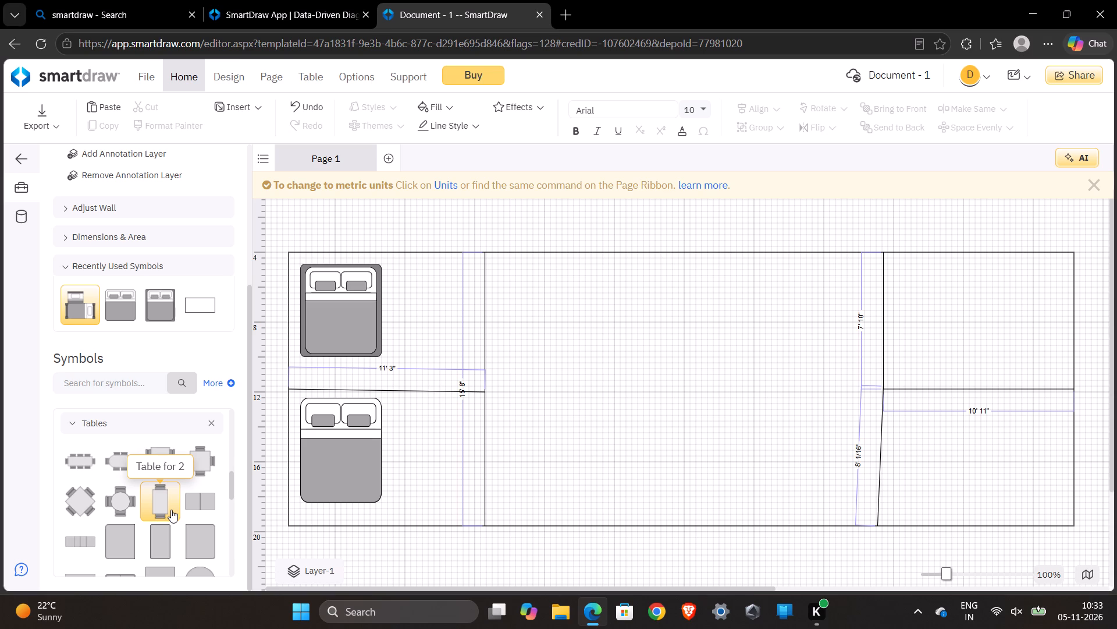
scroll(143, 492, down, 2)
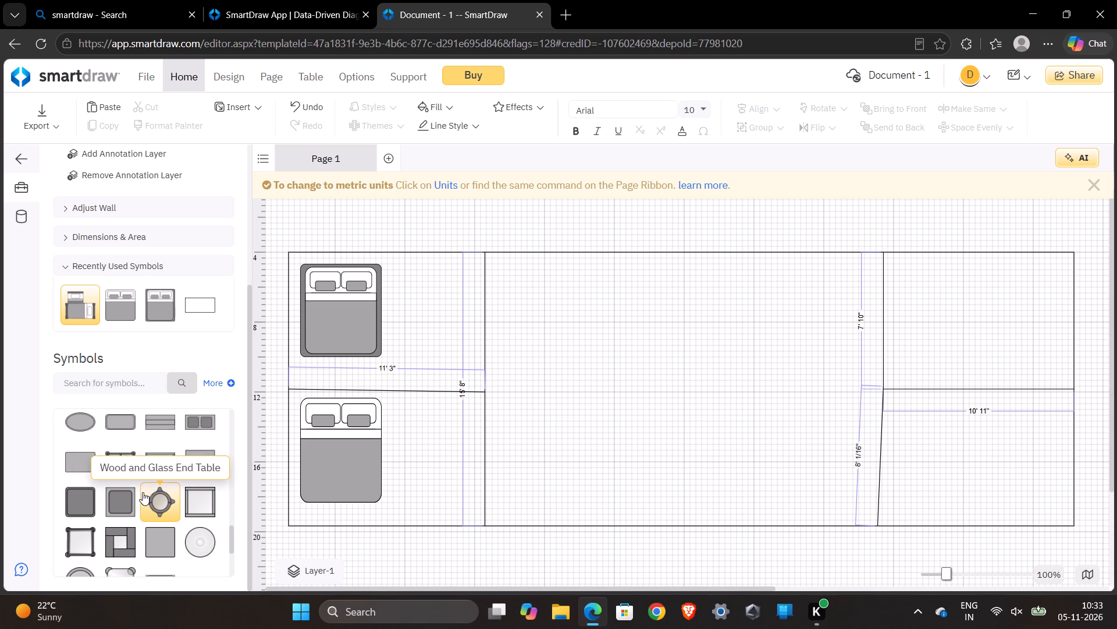
scroll(143, 492, down, 1)
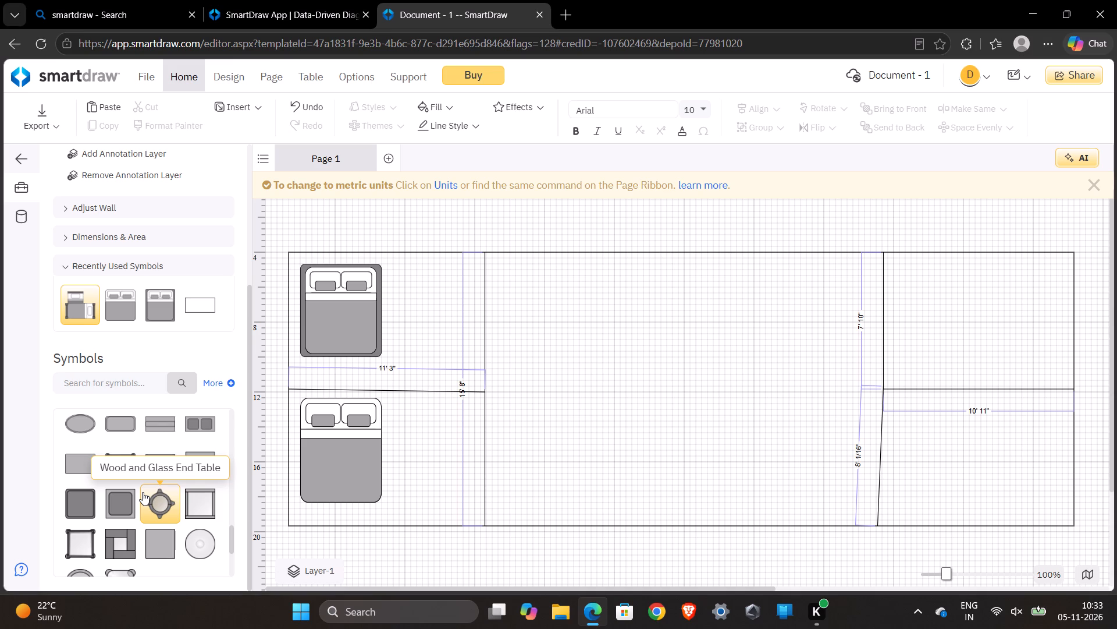
scroll(150, 510, down, 1)
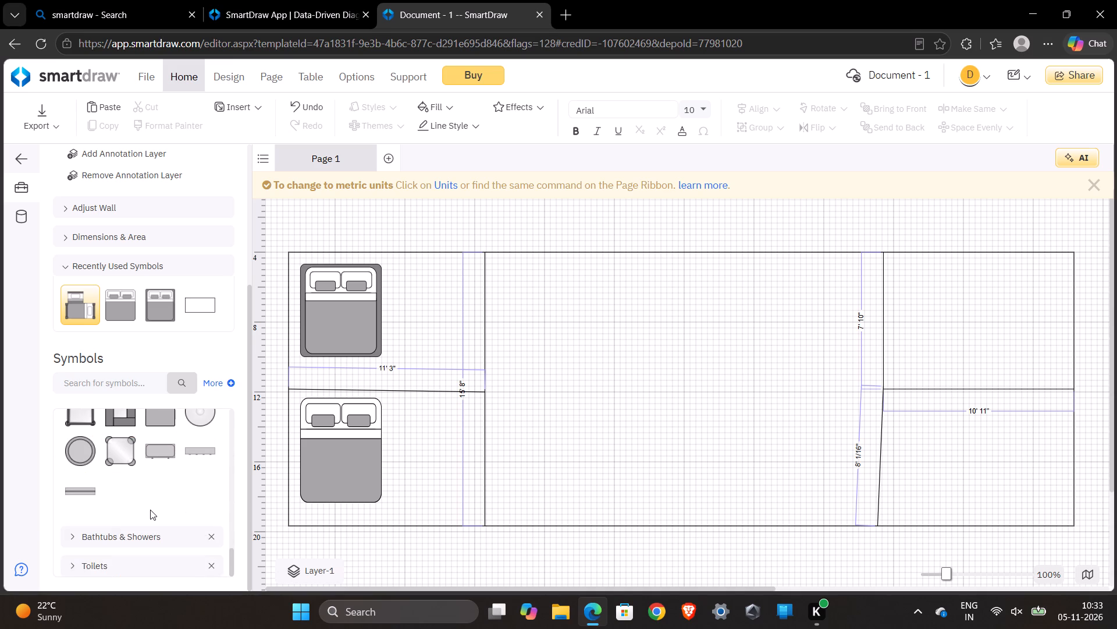
scroll(150, 510, down, 1)
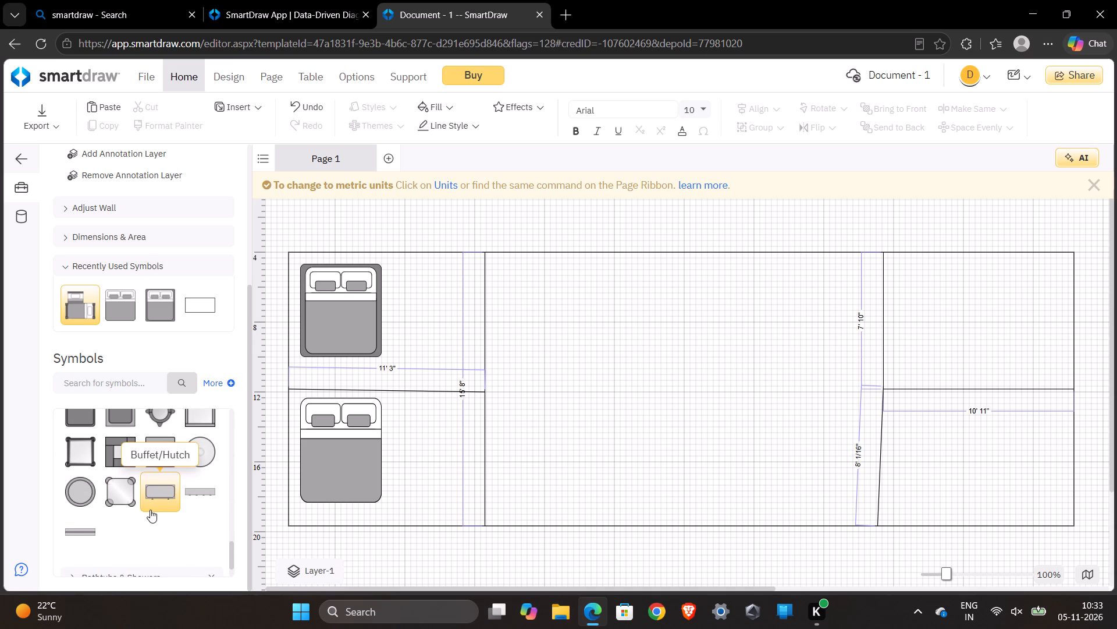
scroll(150, 510, up, 5)
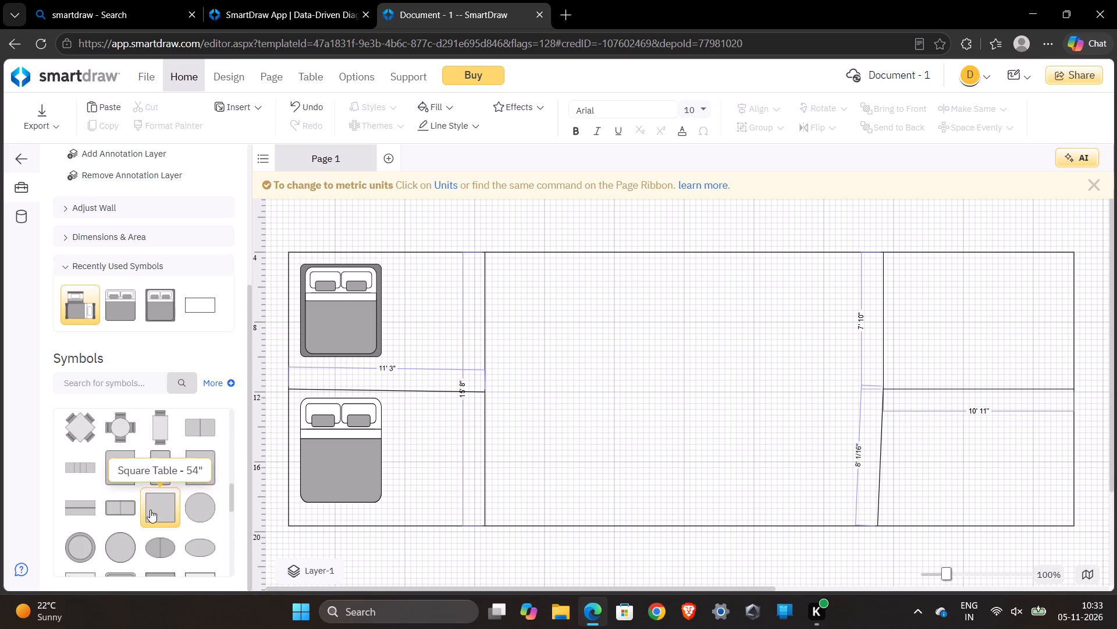
scroll(150, 510, up, 1)
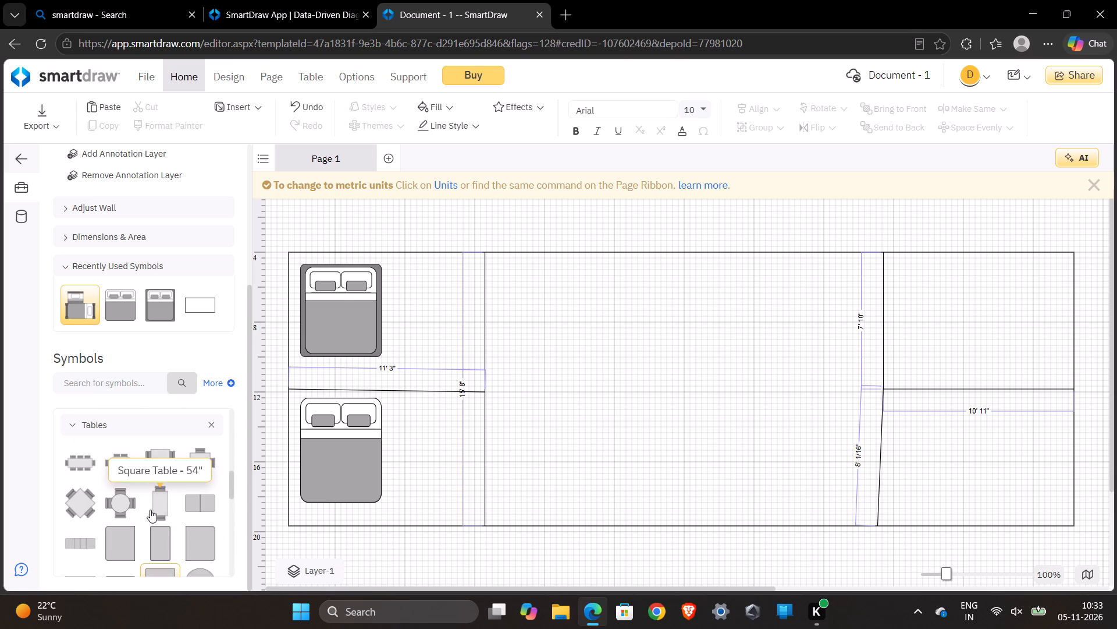
scroll(150, 510, up, 1)
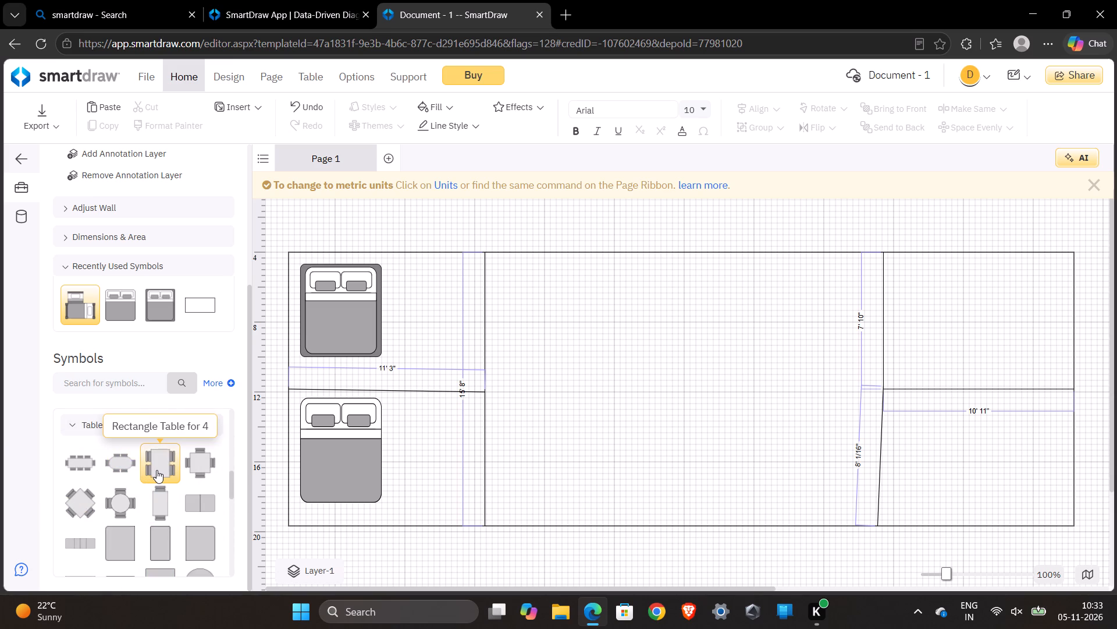
Place a Rectangle Table for 4 in the large central room, 14' 4" from the left and 6' from the top.
drag(156, 470, 659, 334)
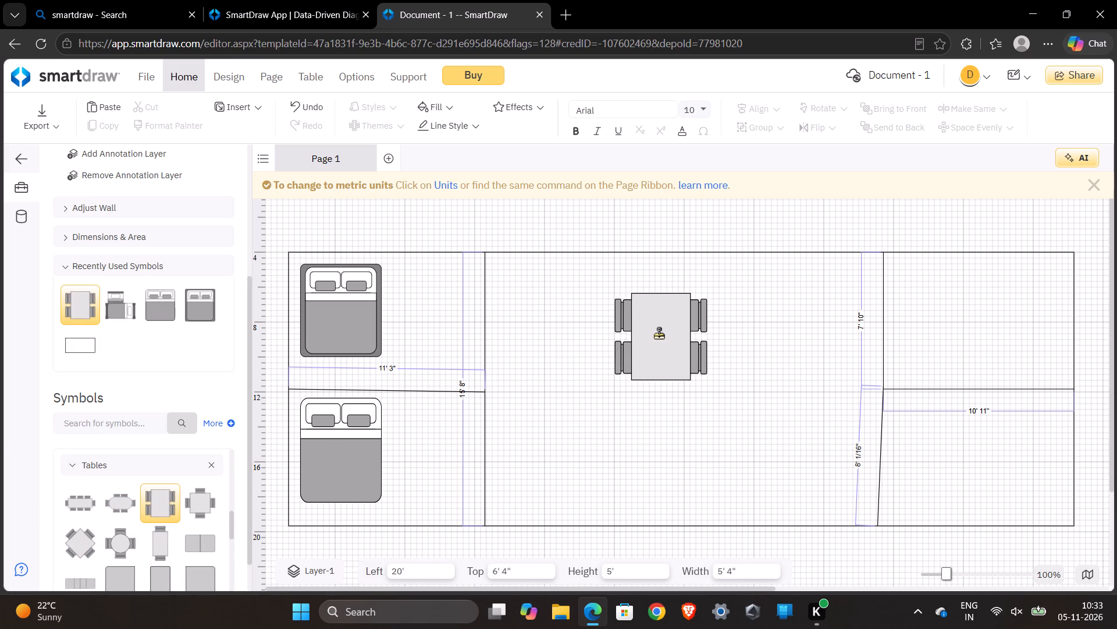
drag(659, 334, 565, 333)
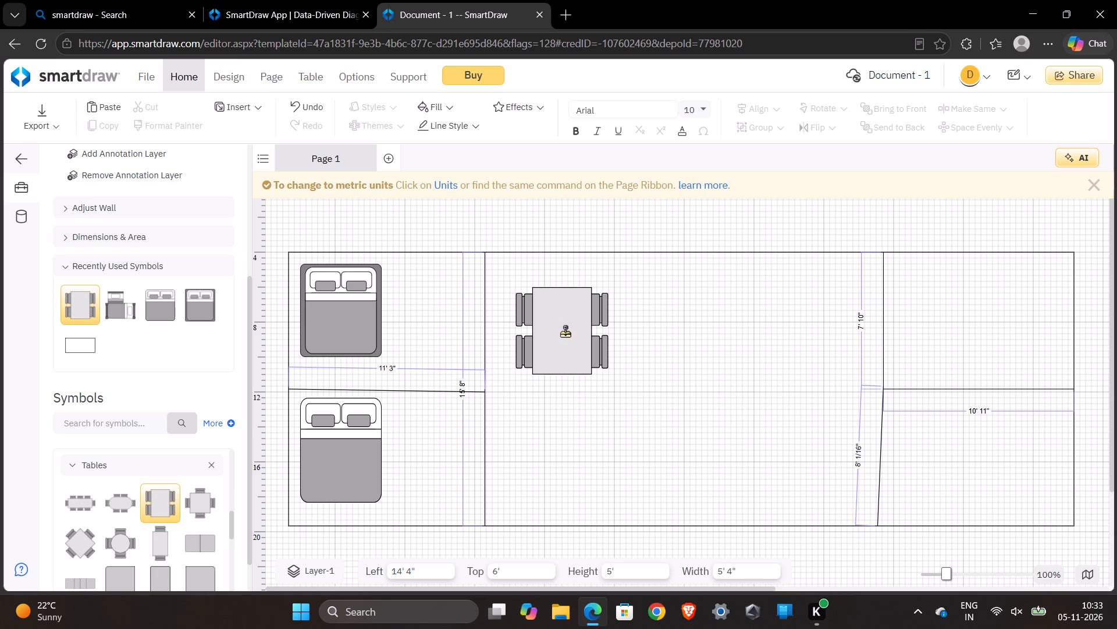
drag(565, 333, 565, 331)
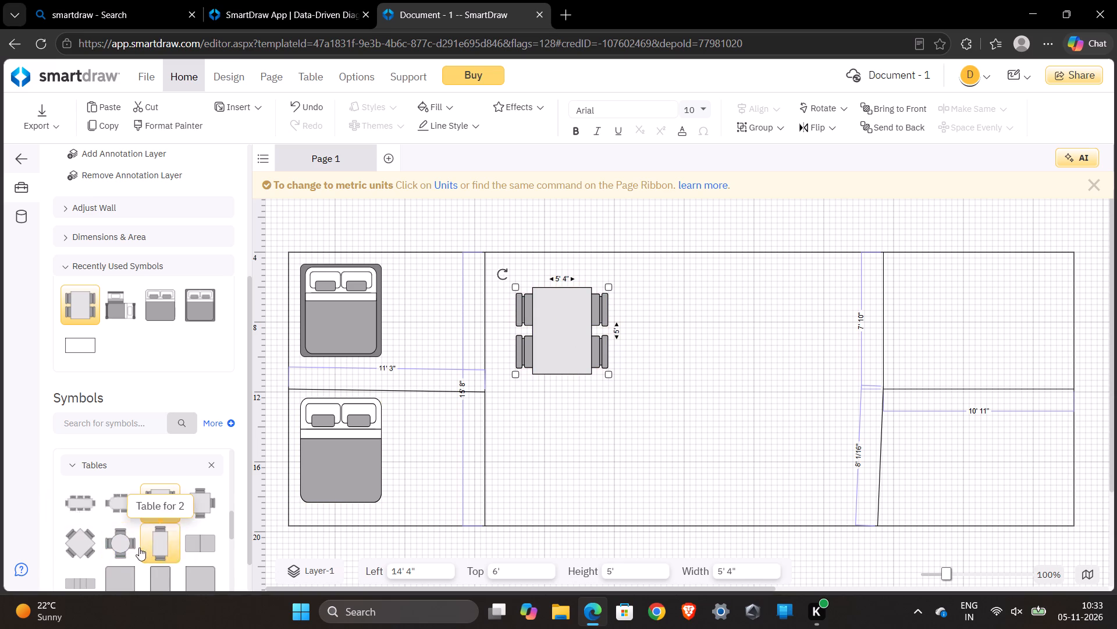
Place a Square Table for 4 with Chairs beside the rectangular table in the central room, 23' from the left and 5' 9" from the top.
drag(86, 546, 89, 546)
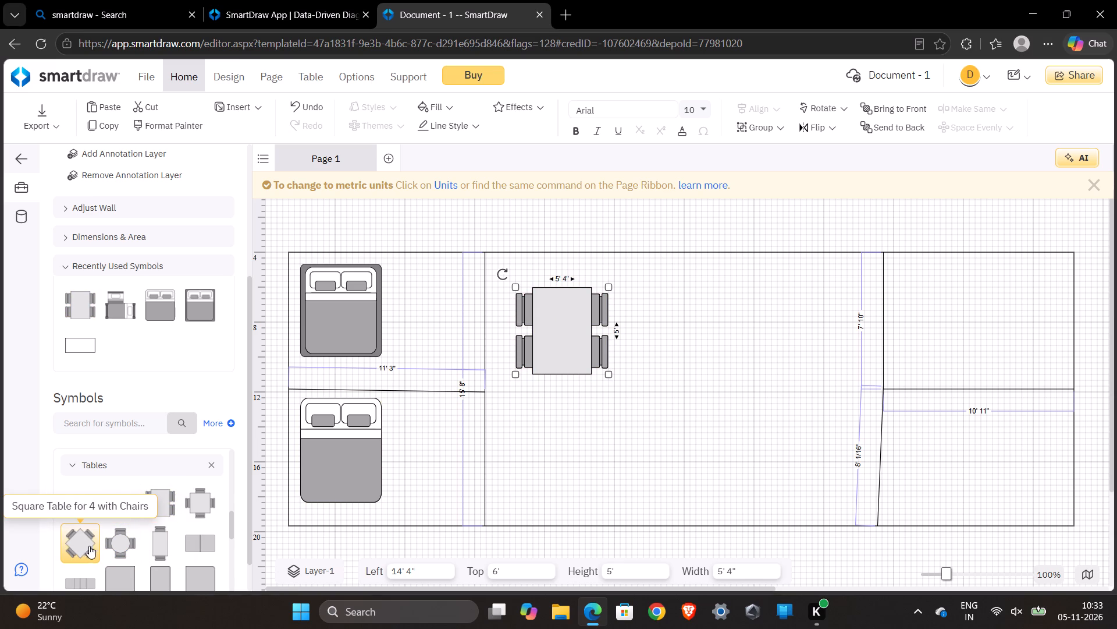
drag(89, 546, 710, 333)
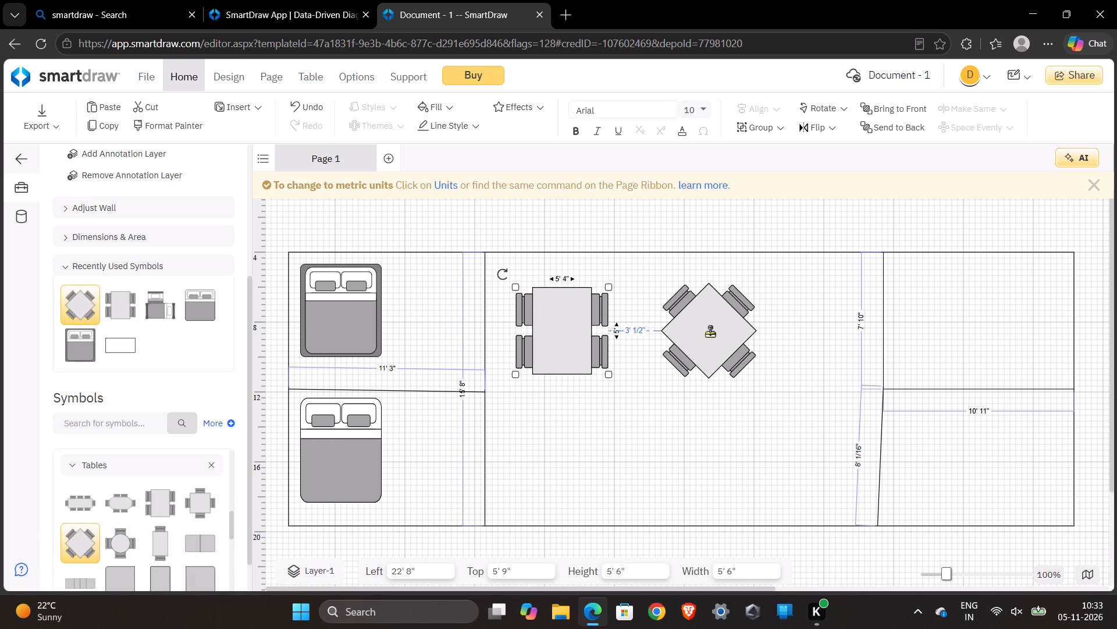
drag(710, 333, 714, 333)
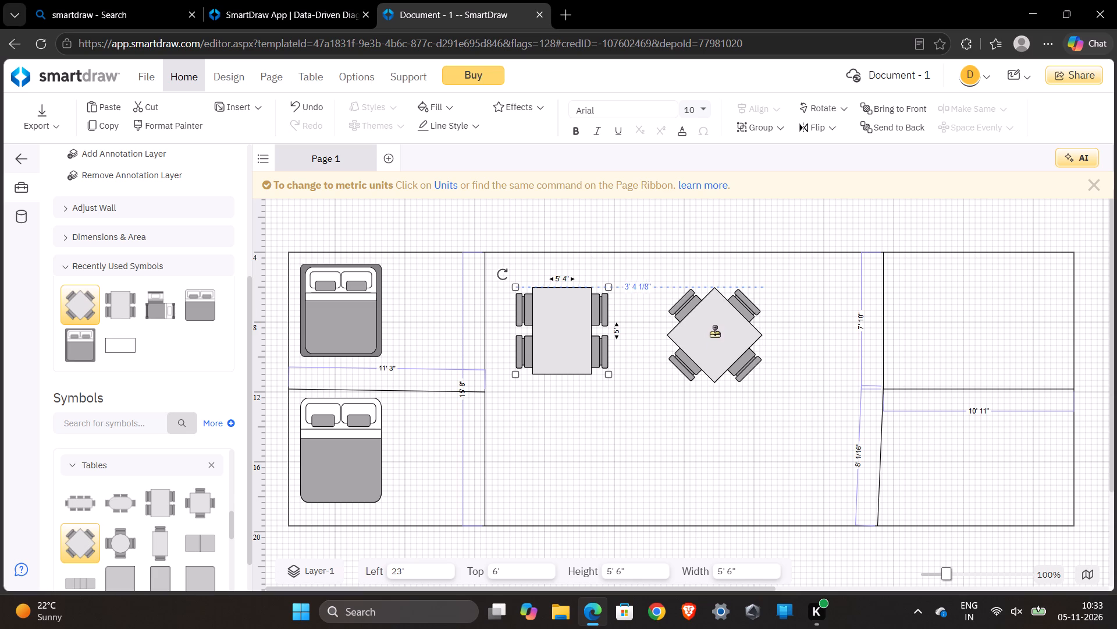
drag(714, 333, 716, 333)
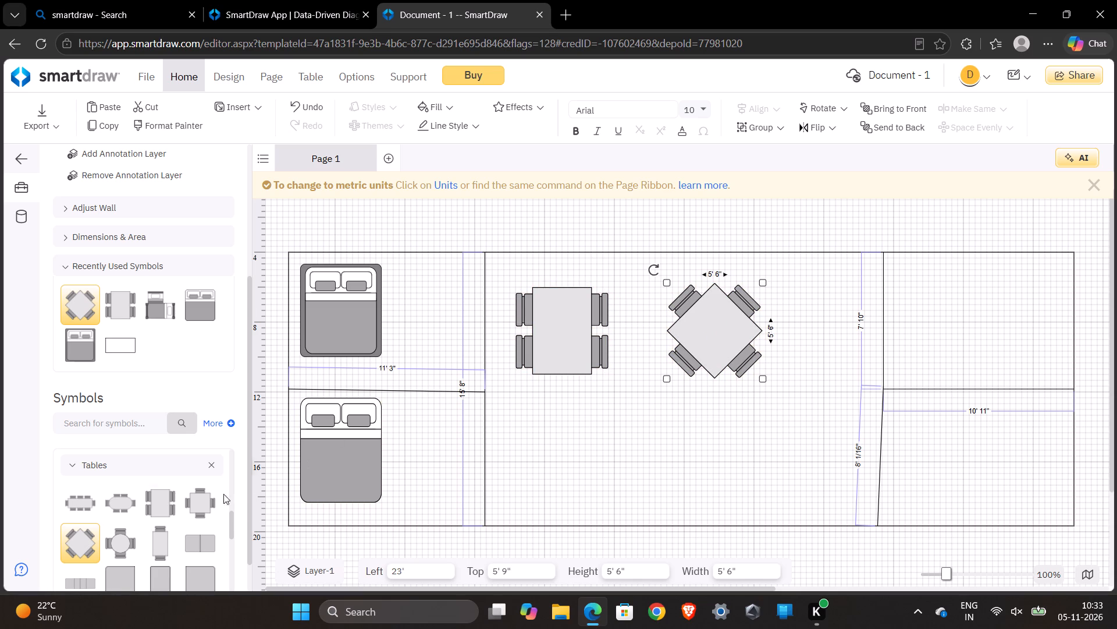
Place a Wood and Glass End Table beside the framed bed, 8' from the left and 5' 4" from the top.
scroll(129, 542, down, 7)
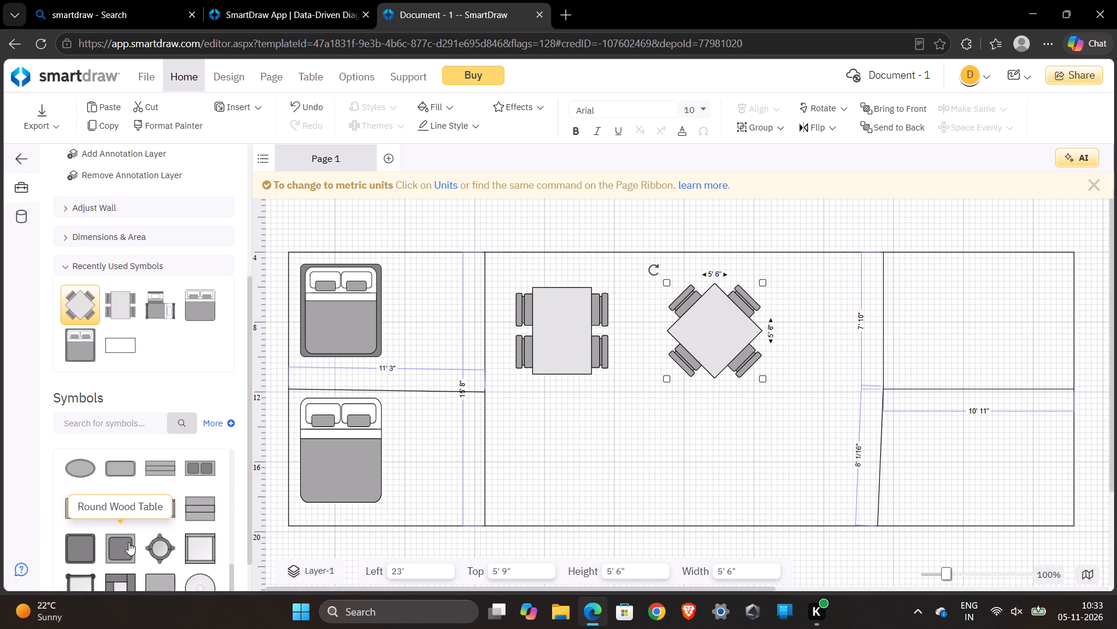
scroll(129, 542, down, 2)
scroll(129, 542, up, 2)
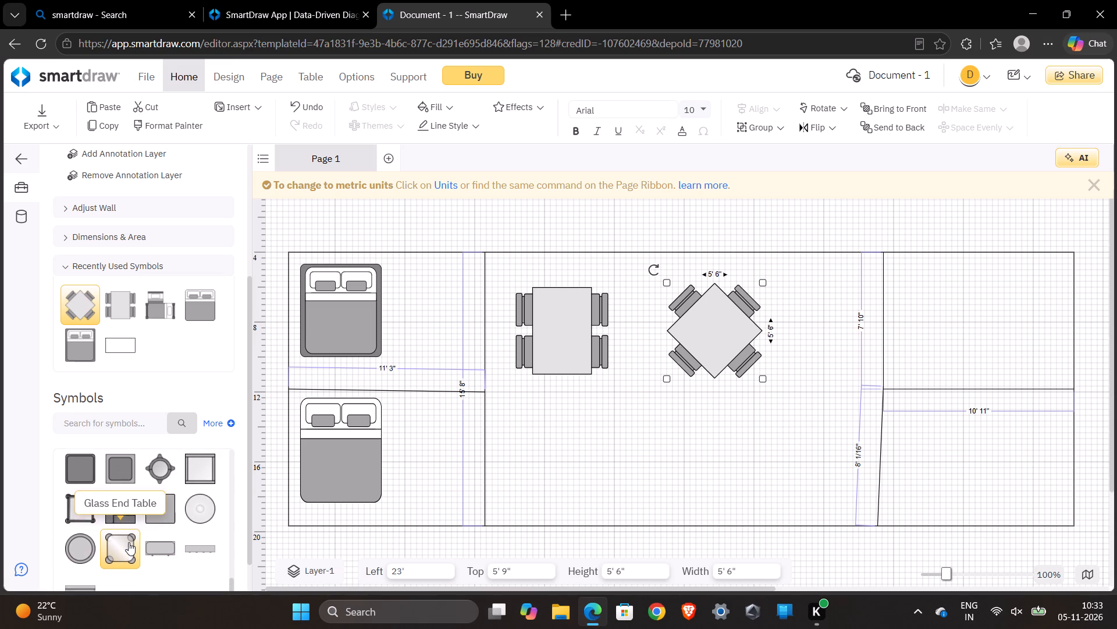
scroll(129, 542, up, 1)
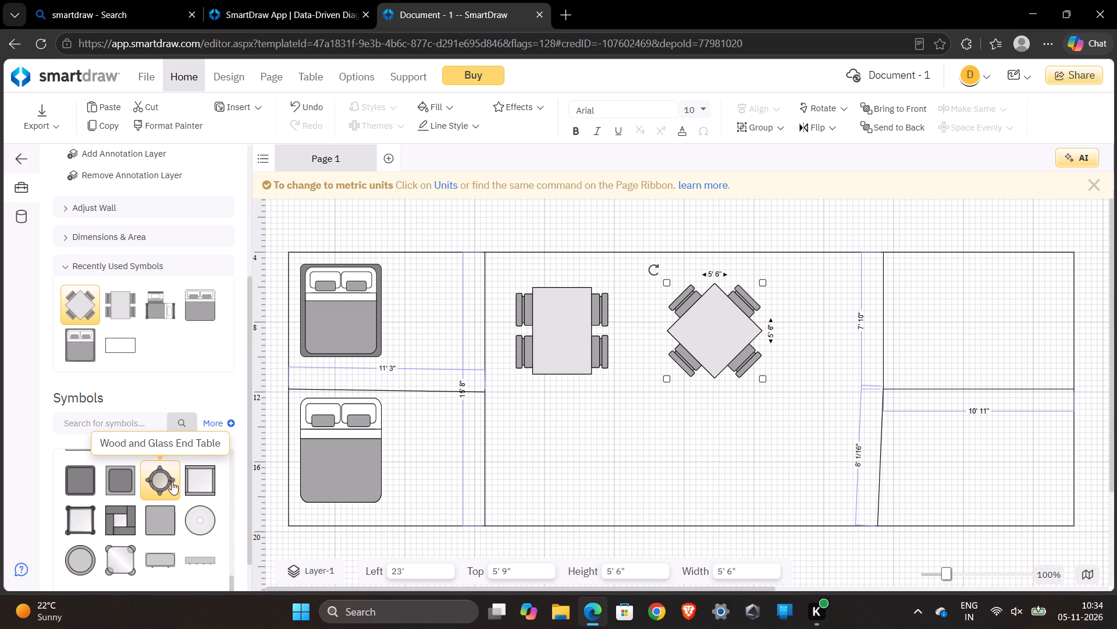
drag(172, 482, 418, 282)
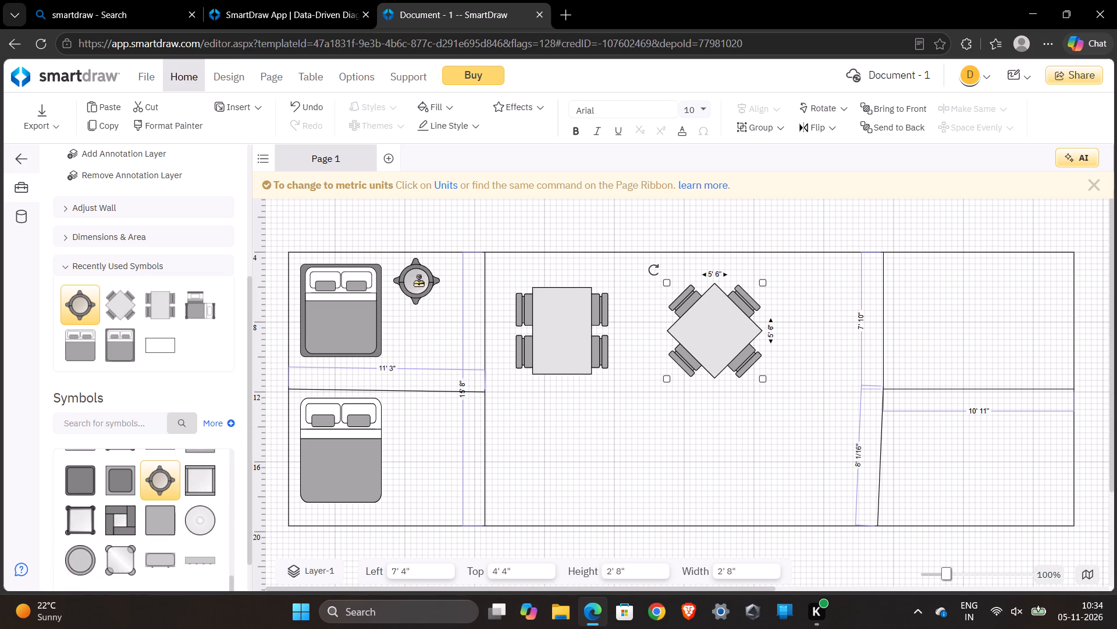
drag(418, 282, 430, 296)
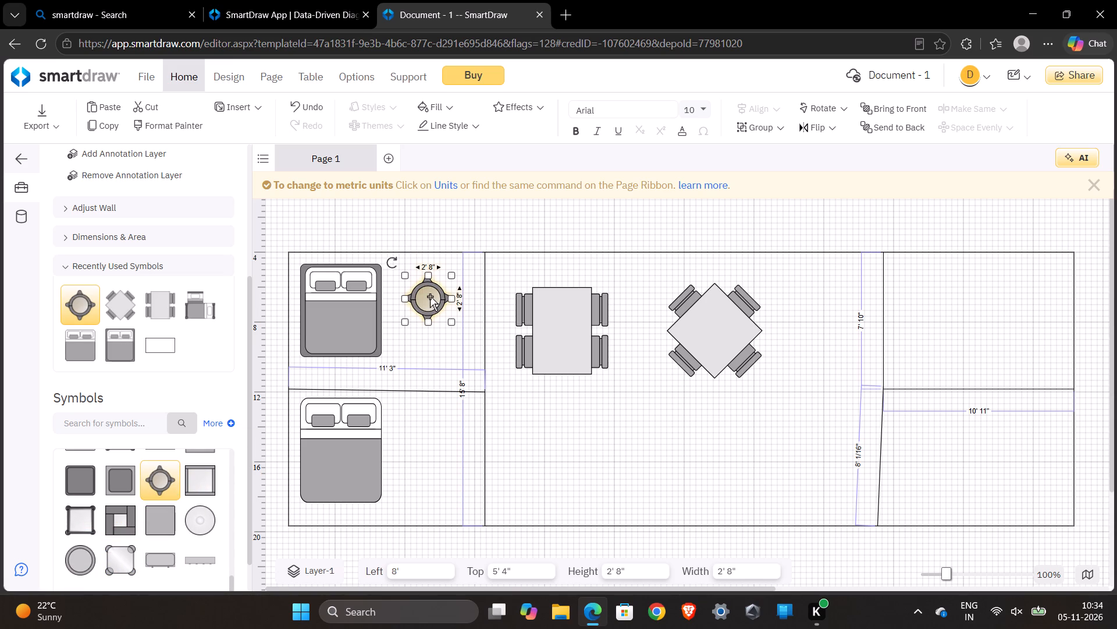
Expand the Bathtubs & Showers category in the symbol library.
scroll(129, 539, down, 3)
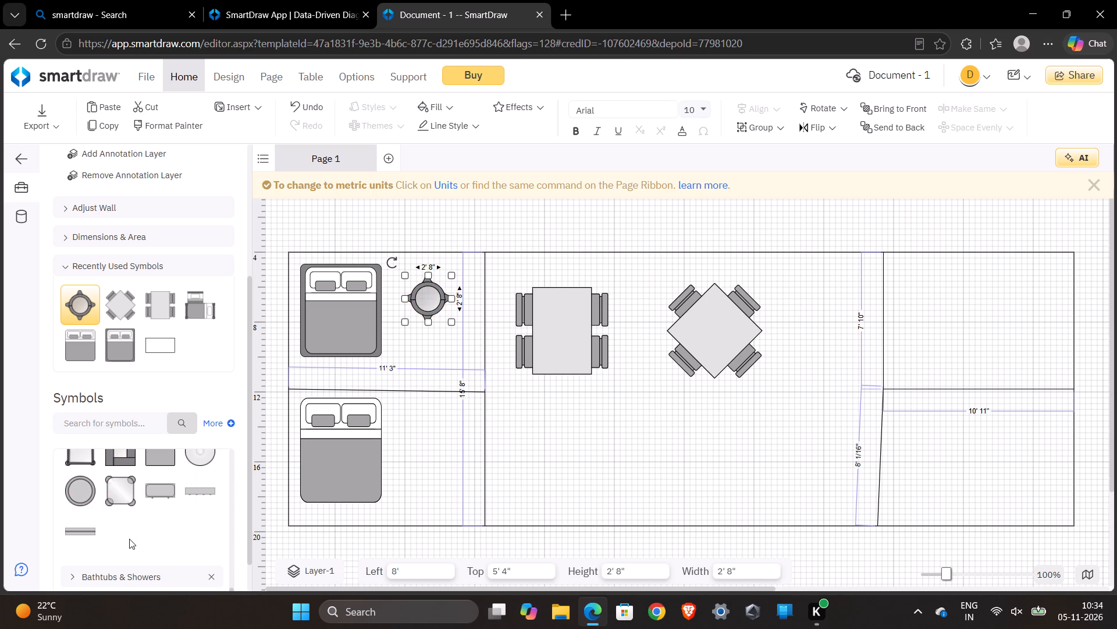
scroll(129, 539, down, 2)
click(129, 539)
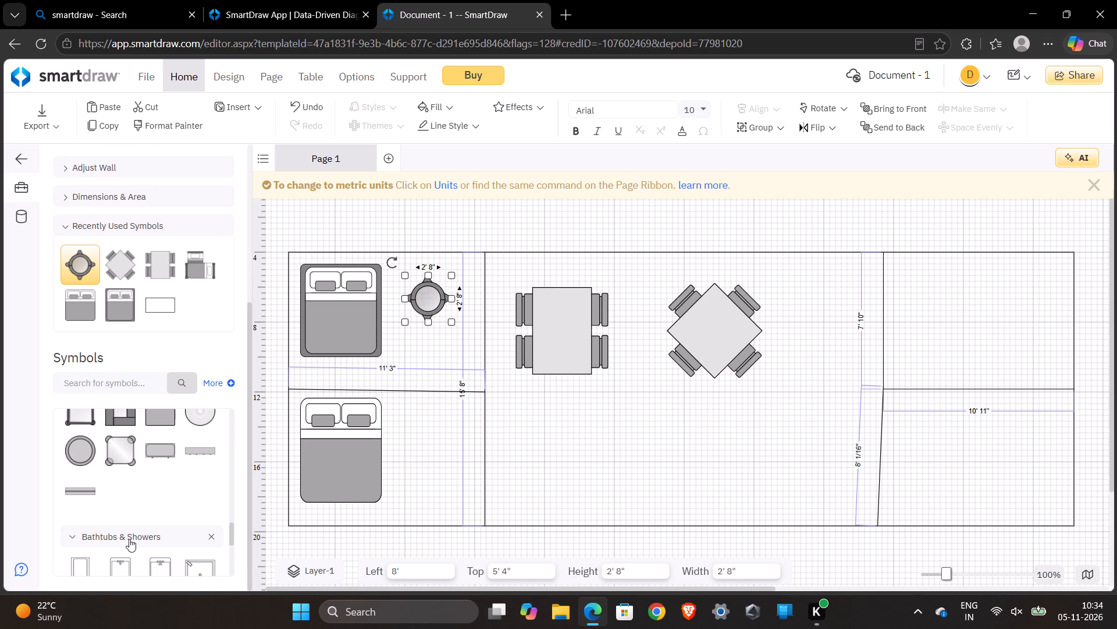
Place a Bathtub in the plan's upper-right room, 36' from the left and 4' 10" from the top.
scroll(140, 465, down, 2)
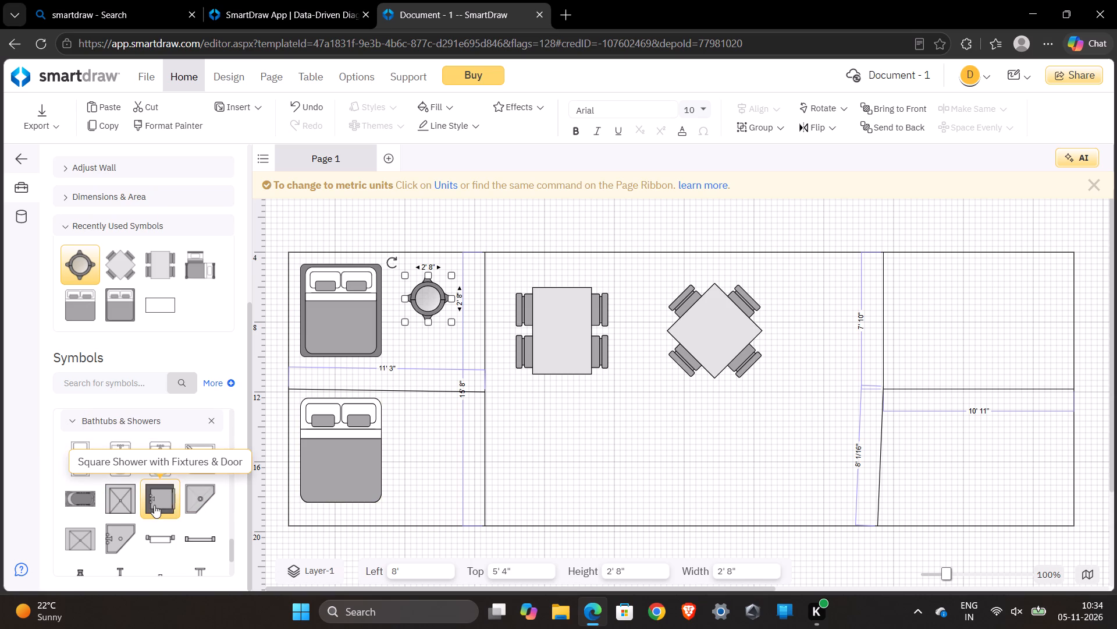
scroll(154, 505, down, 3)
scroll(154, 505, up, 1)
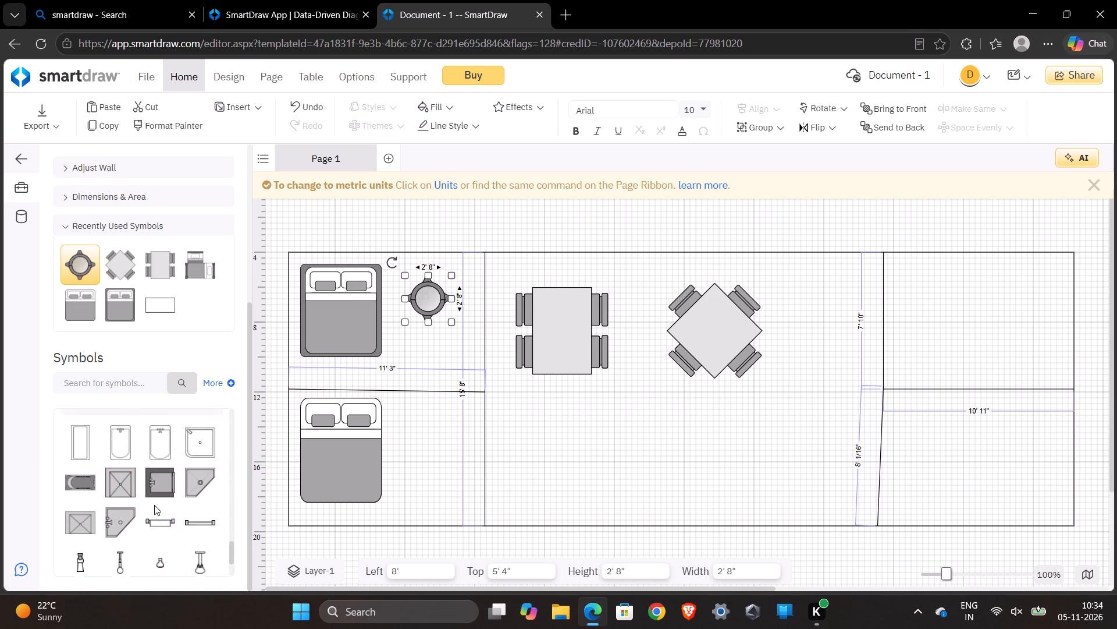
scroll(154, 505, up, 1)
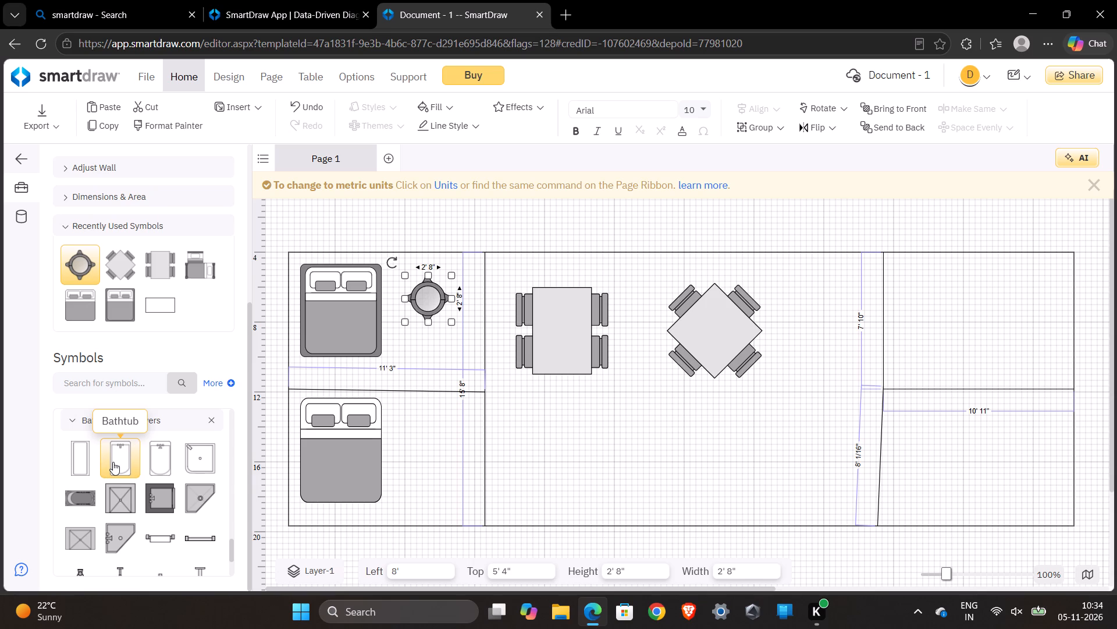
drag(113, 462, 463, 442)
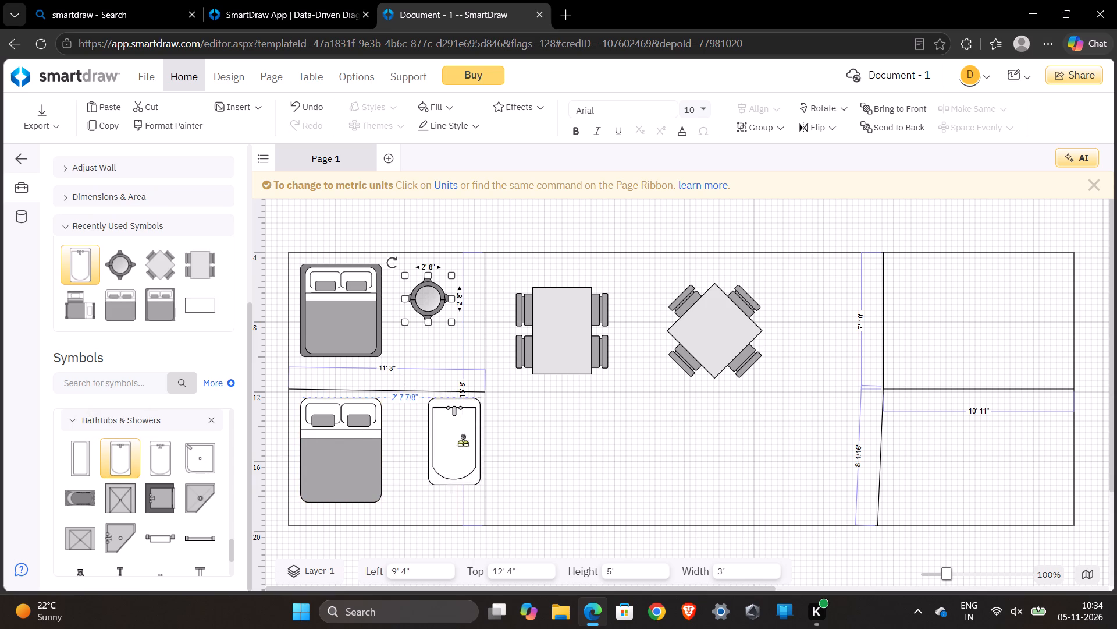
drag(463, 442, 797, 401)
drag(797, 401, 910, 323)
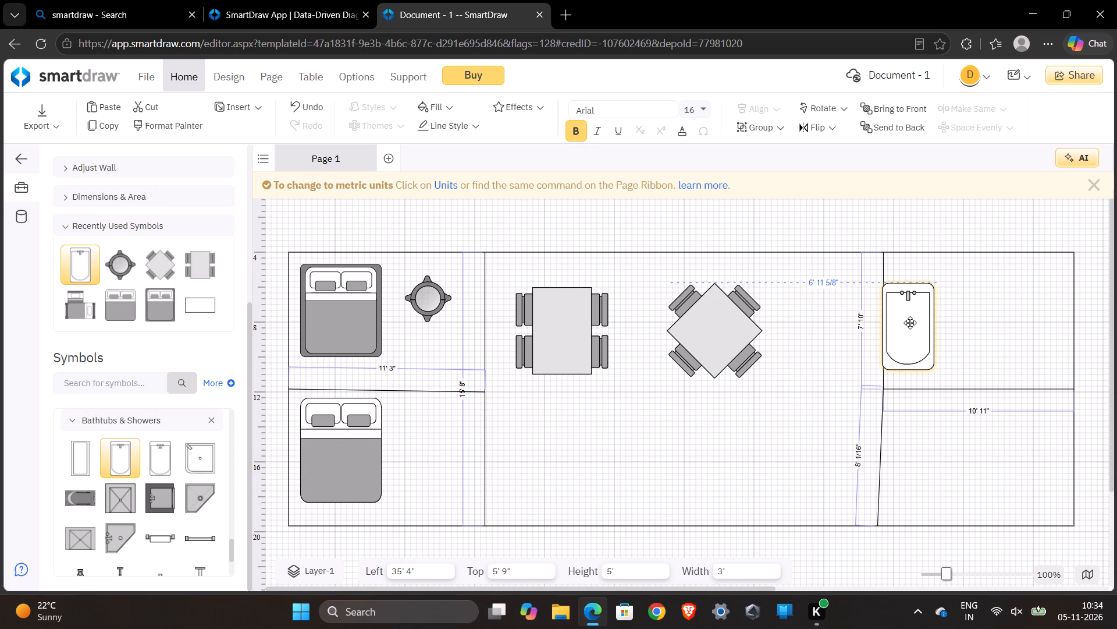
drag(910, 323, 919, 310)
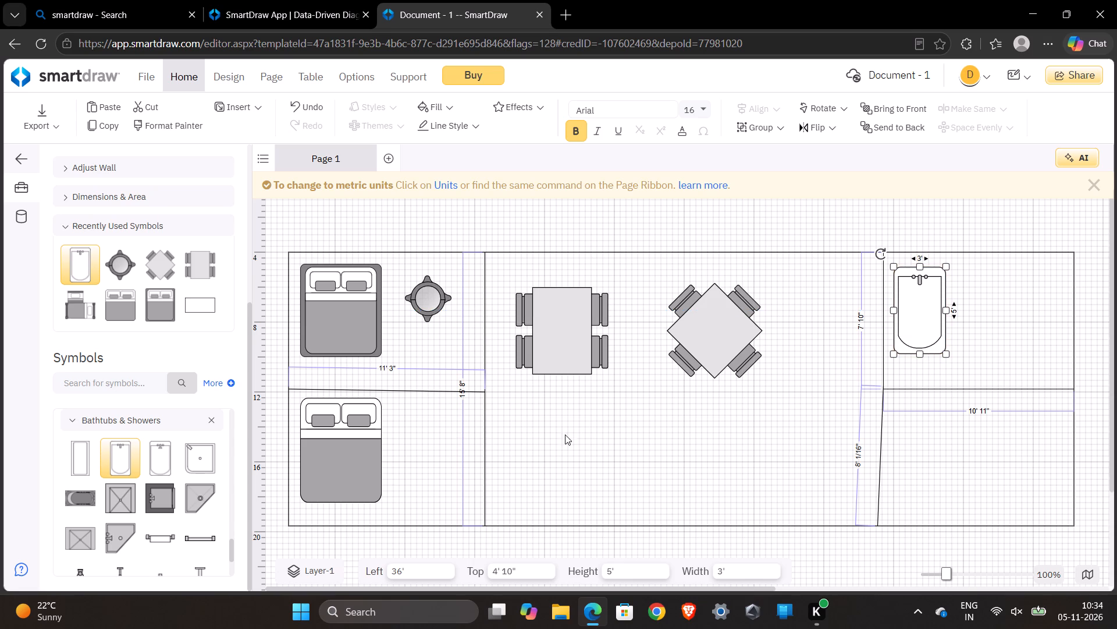
Collapse the Bathtubs & Showers and Tables categories in the symbol library.
scroll(129, 517, down, 1)
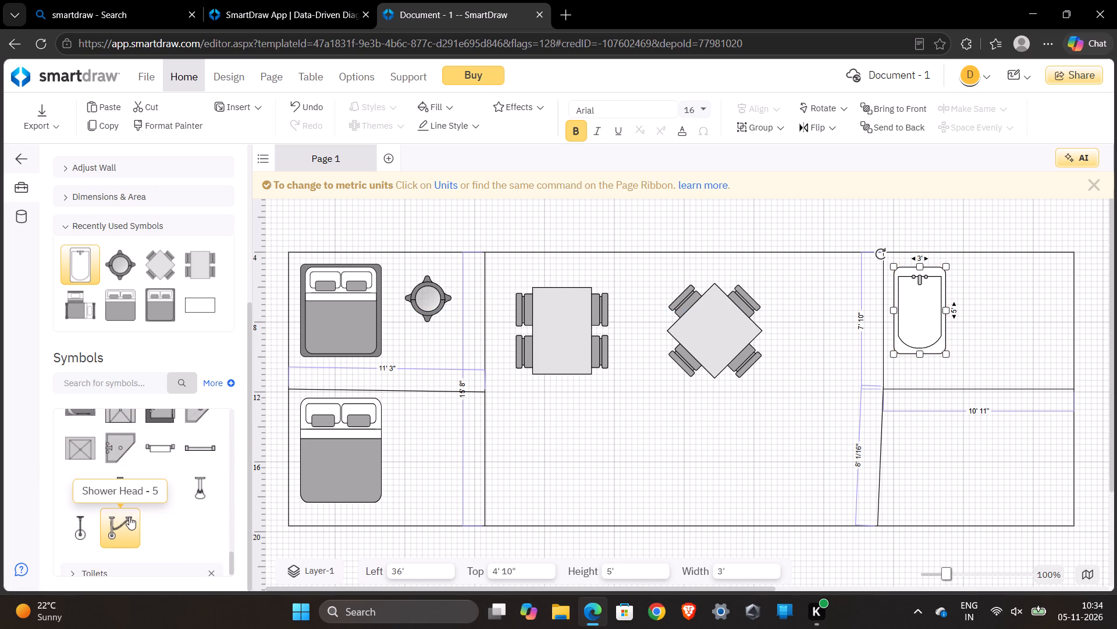
scroll(151, 518, down, 1)
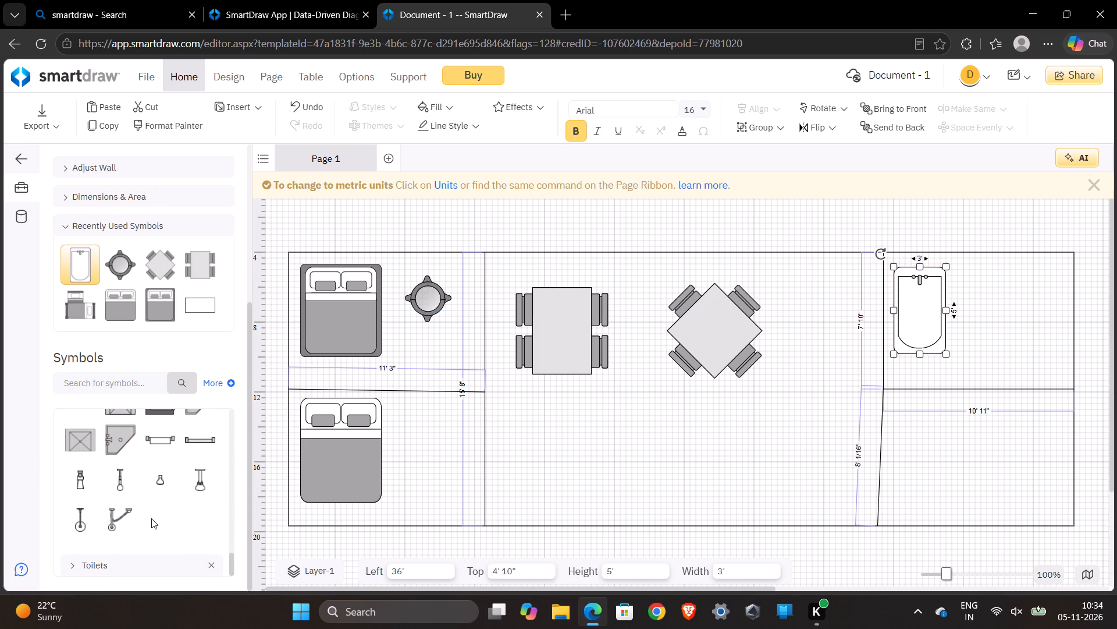
scroll(151, 518, down, 2)
scroll(161, 483, up, 3)
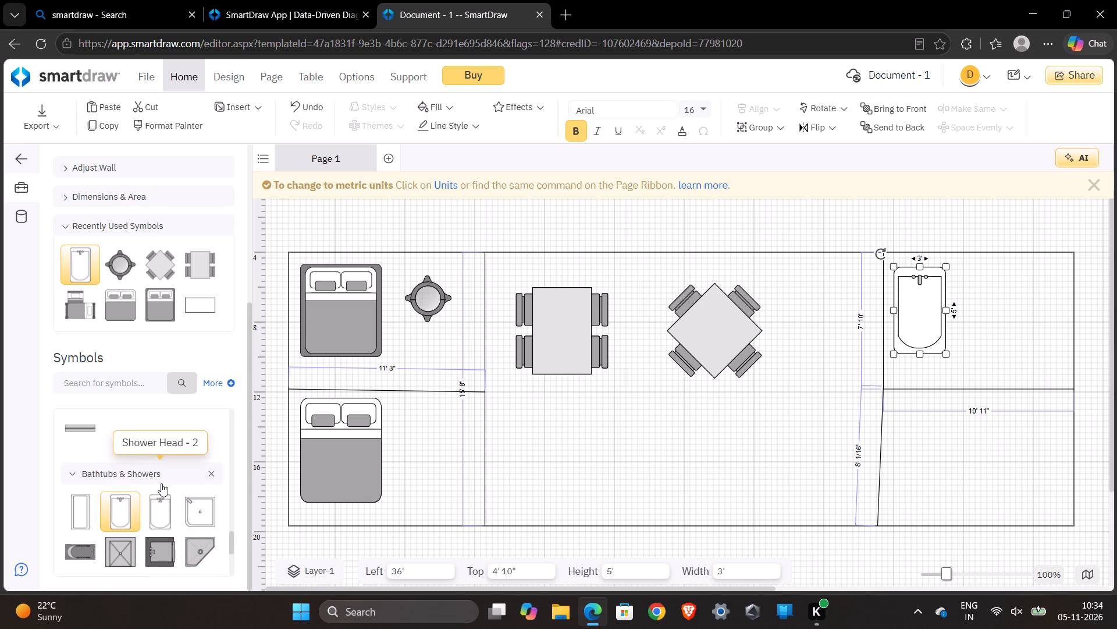
click(88, 472)
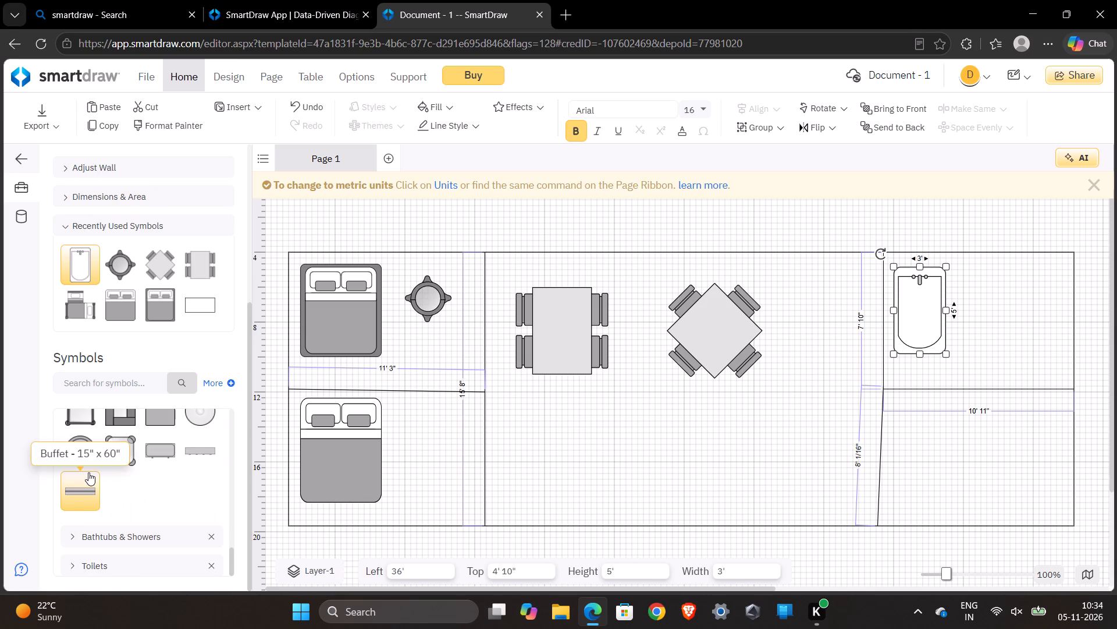
scroll(108, 508, up, 3)
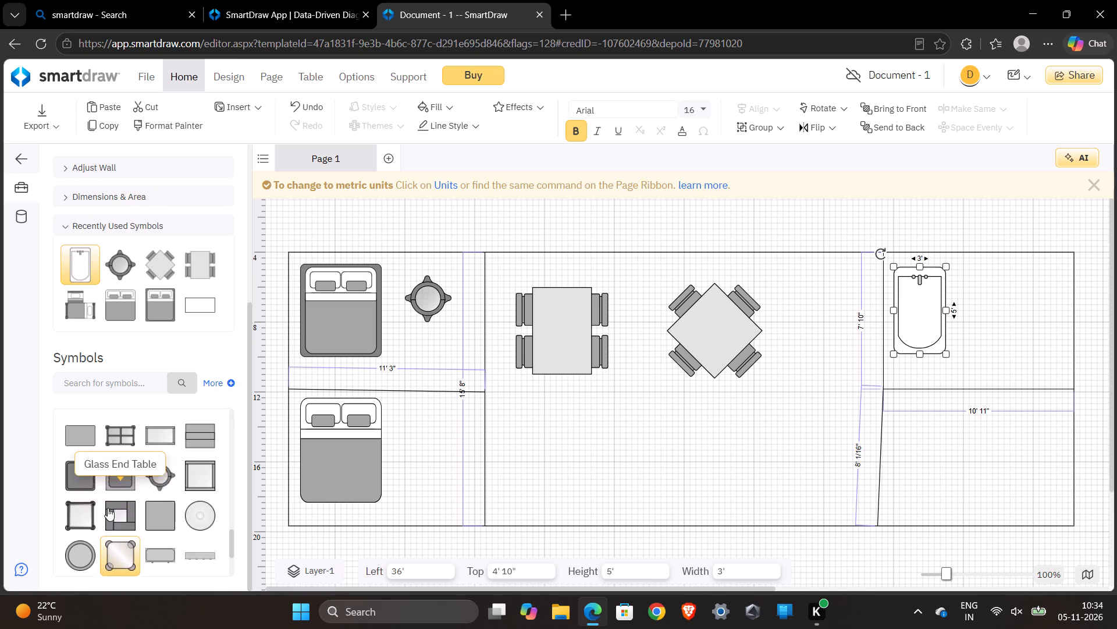
scroll(108, 508, up, 1)
scroll(81, 448, up, 2)
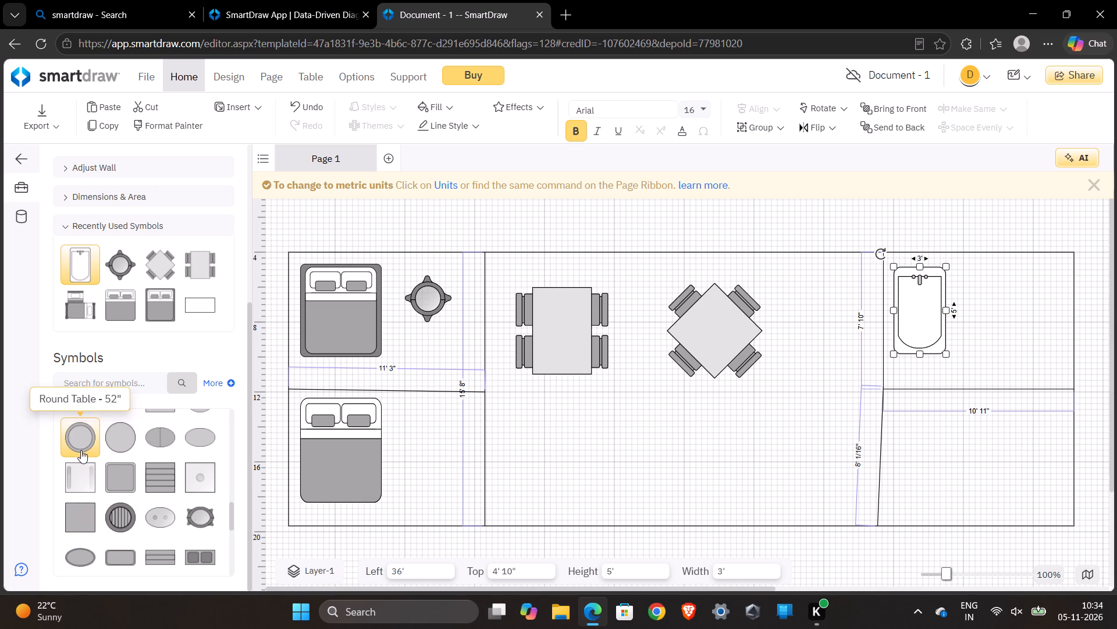
scroll(81, 450, up, 2)
click(70, 462)
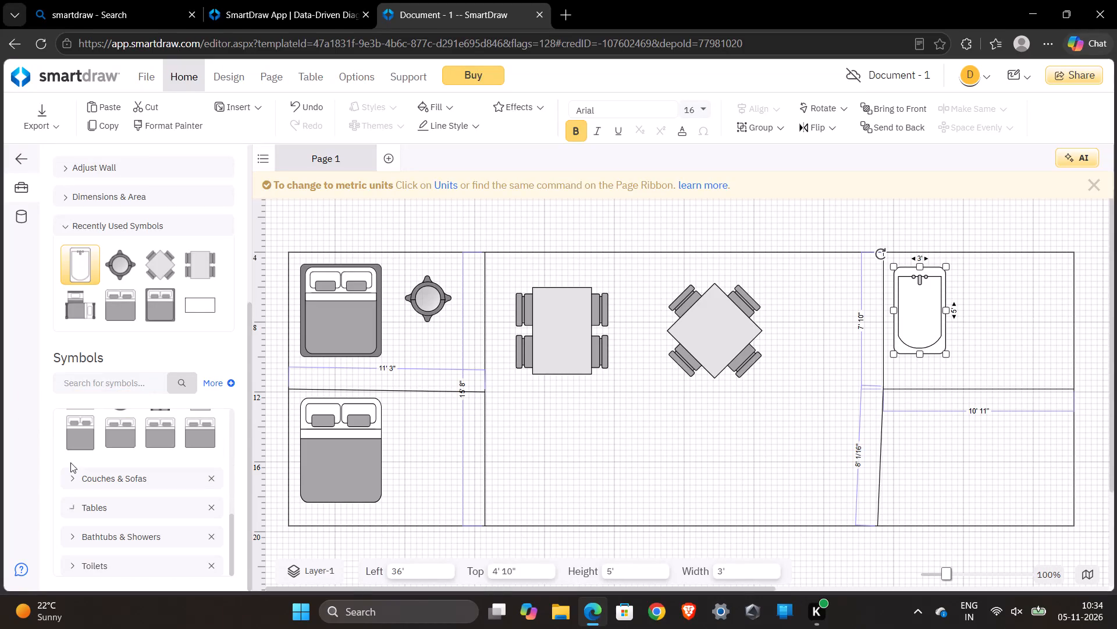
Expand the Toilets category in the symbol library.
scroll(169, 496, down, 2)
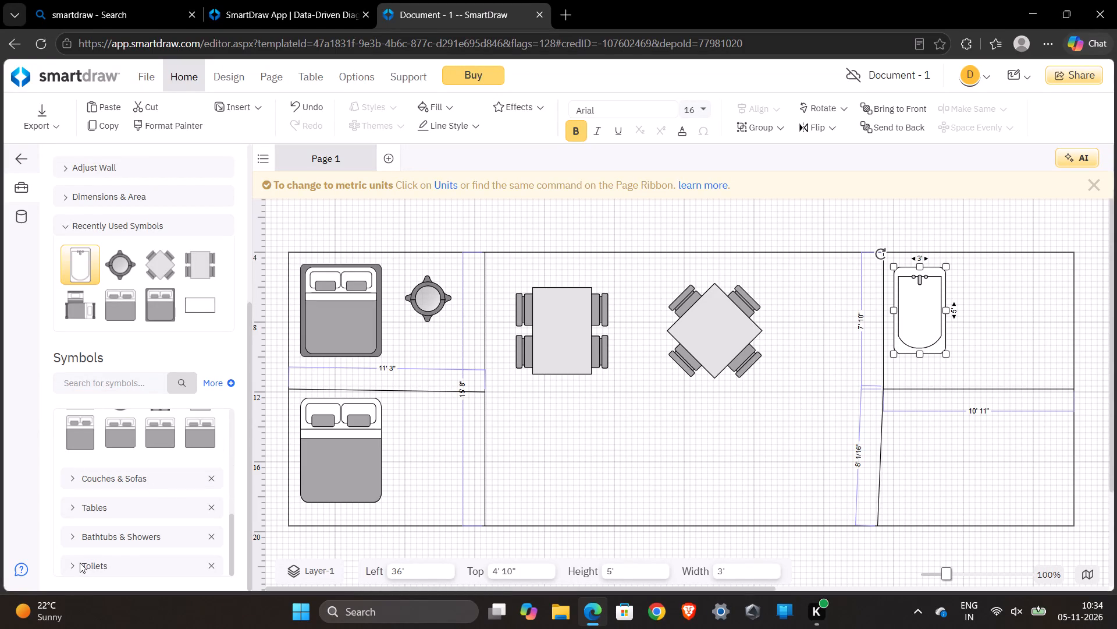
click(80, 563)
click(77, 563)
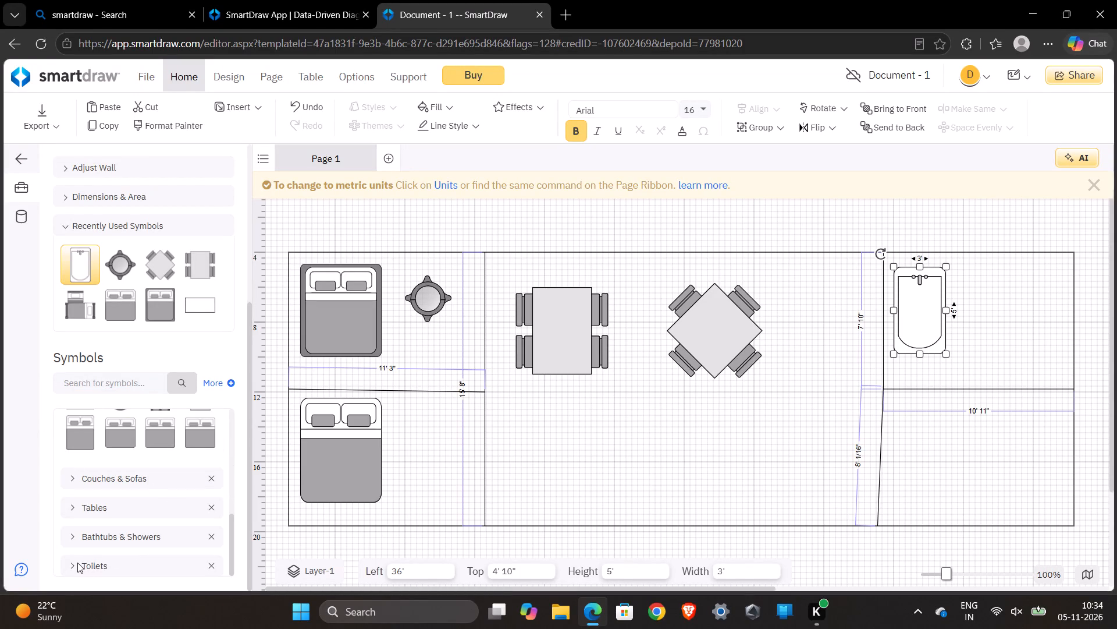
click(72, 566)
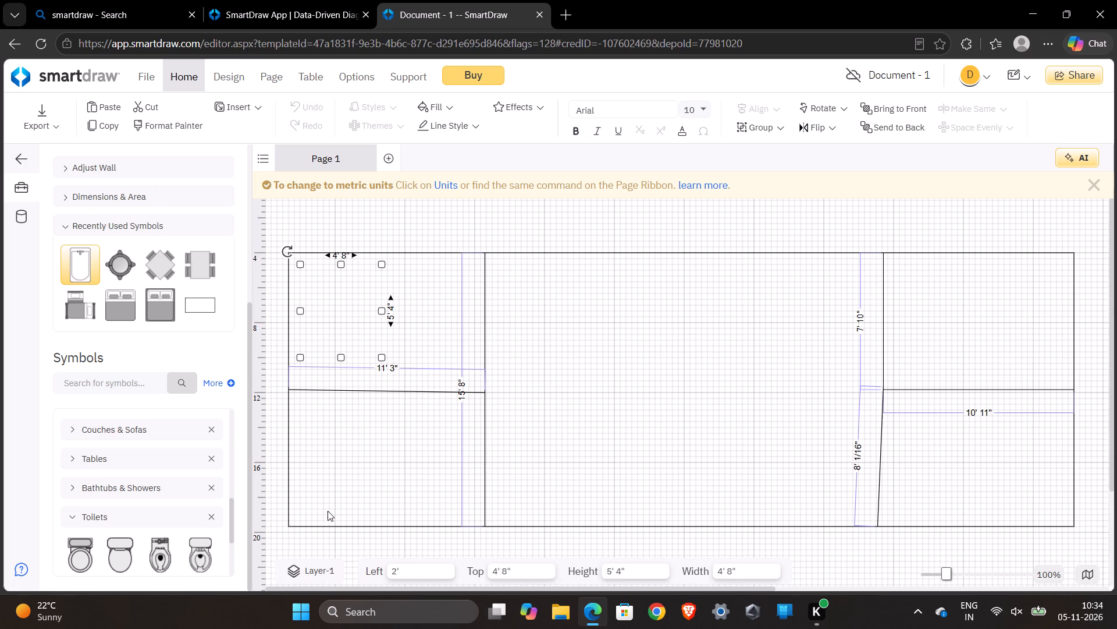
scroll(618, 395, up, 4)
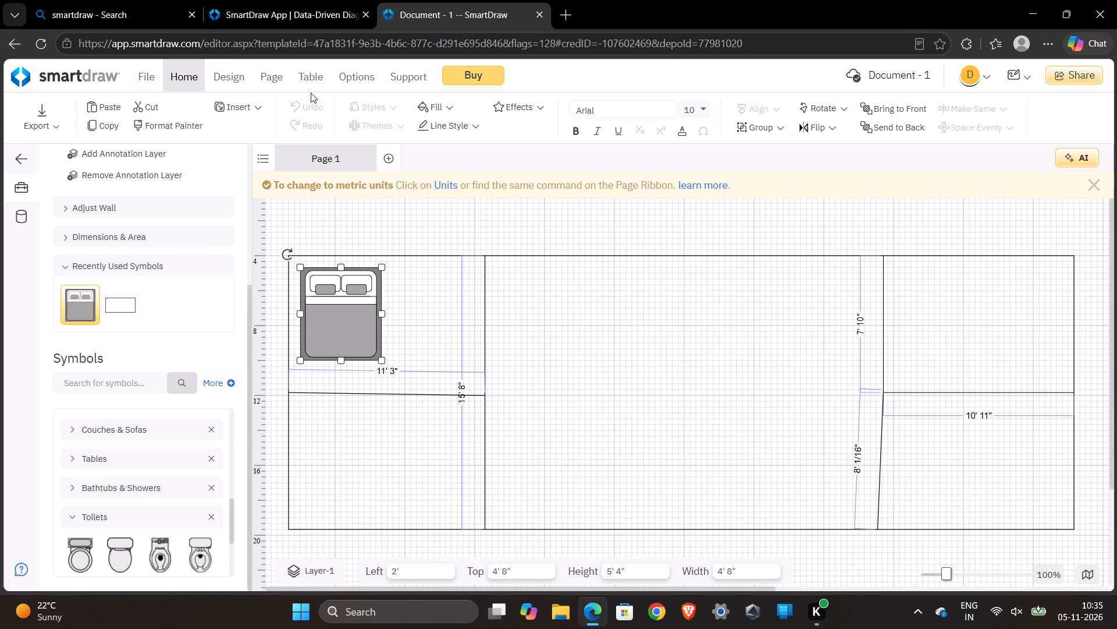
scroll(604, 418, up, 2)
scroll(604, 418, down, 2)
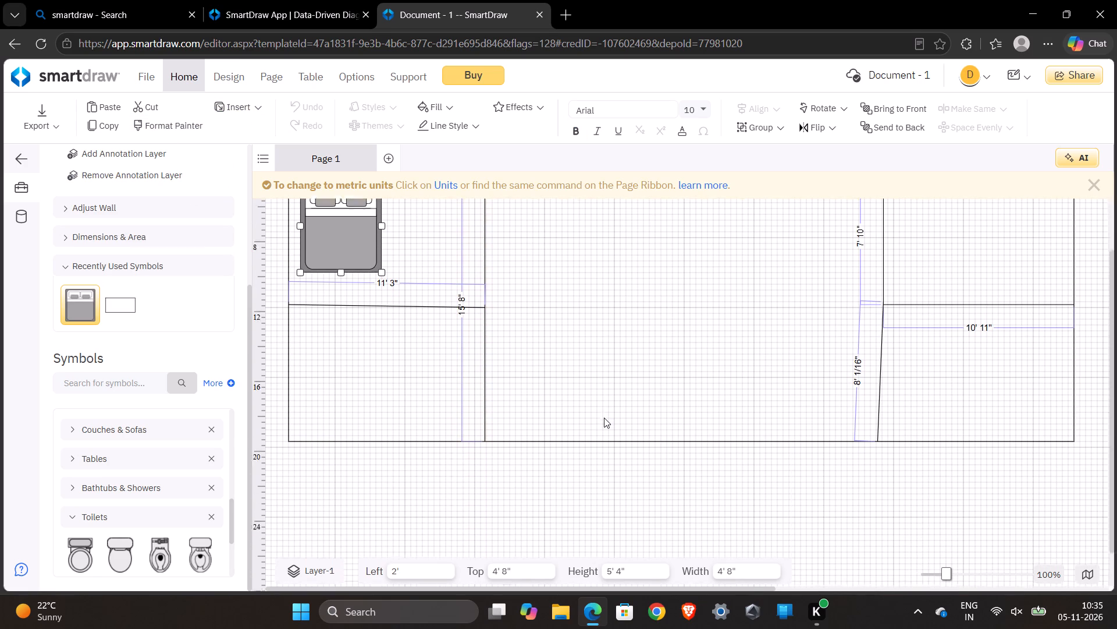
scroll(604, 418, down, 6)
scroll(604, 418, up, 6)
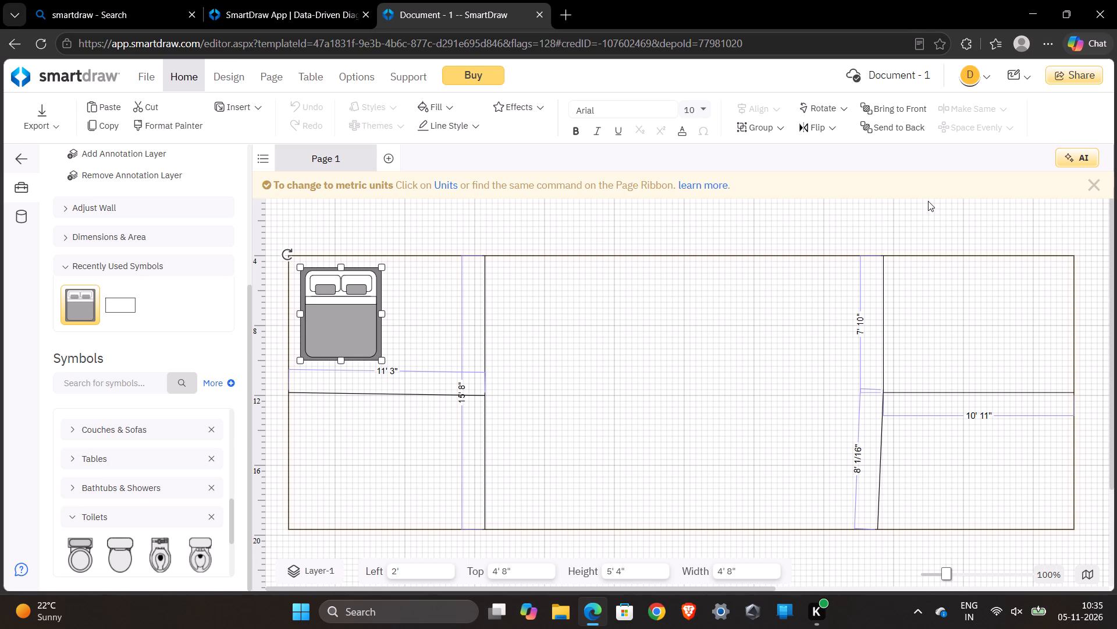
Dismiss the metric units notice above the drawing.
click(1095, 188)
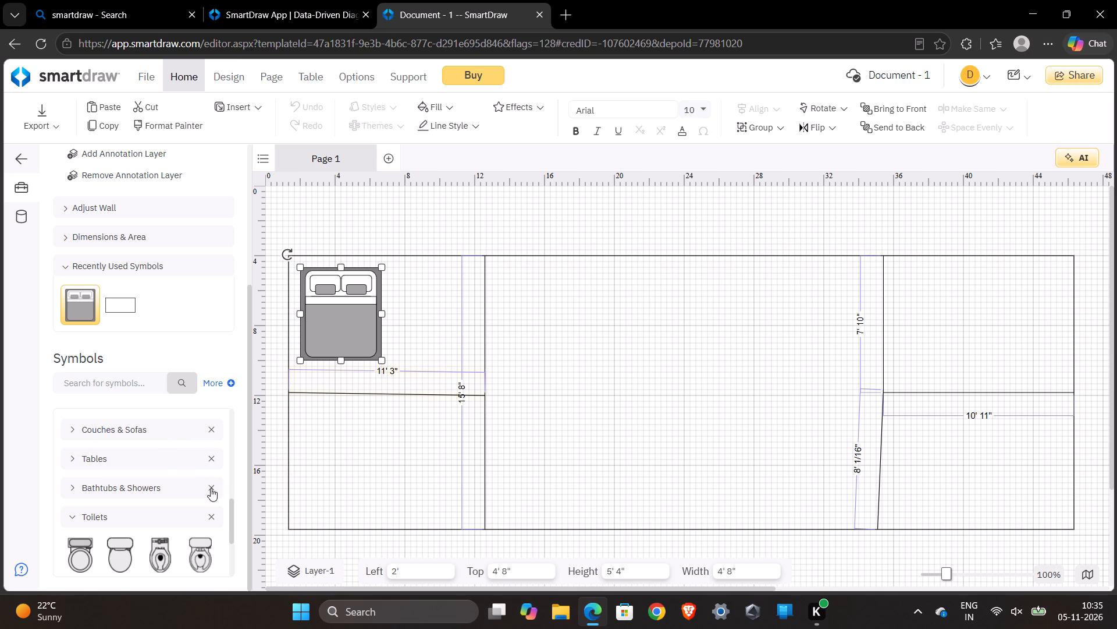
Place a California King Bed in the plan's lower-left room, 2' from the left and 12' 4" from the top.
scroll(159, 488, down, 2)
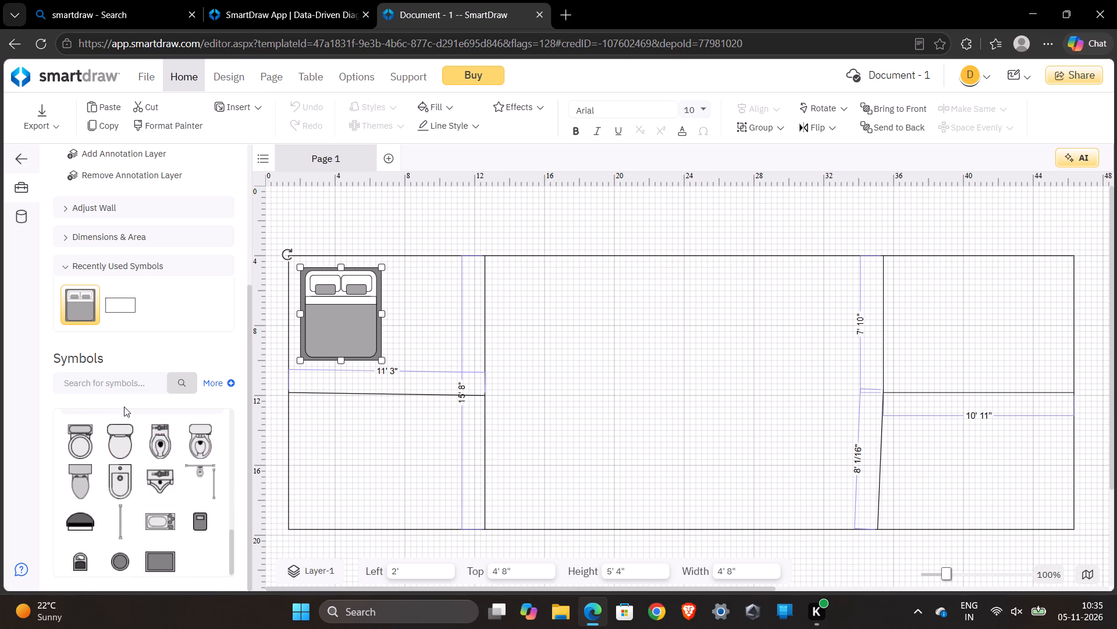
scroll(130, 467, up, 3)
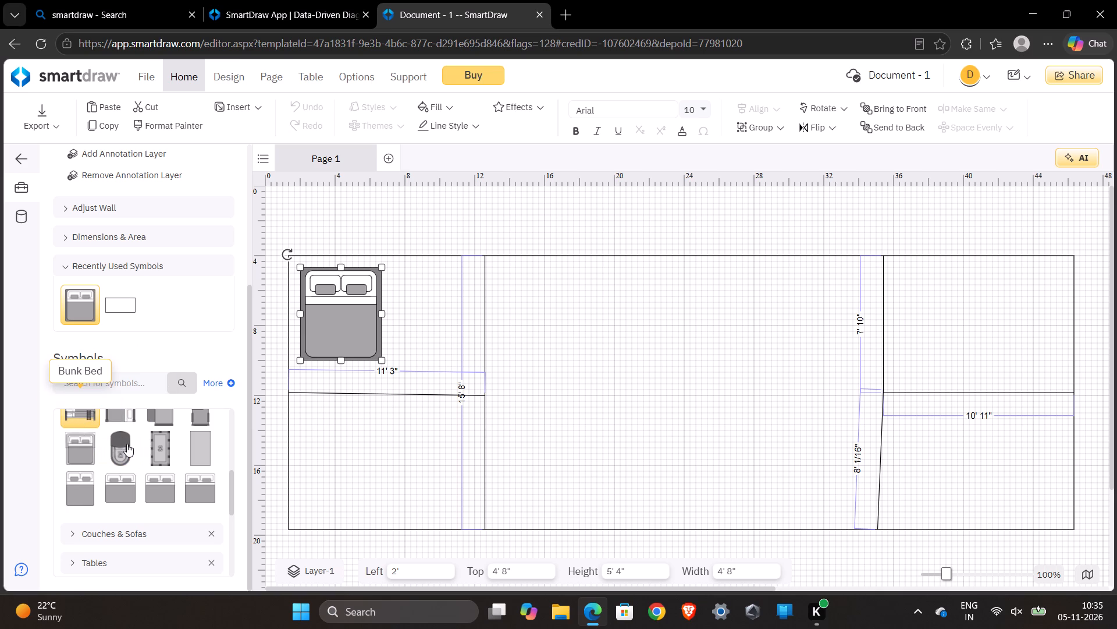
scroll(127, 444, up, 6)
scroll(127, 444, down, 2)
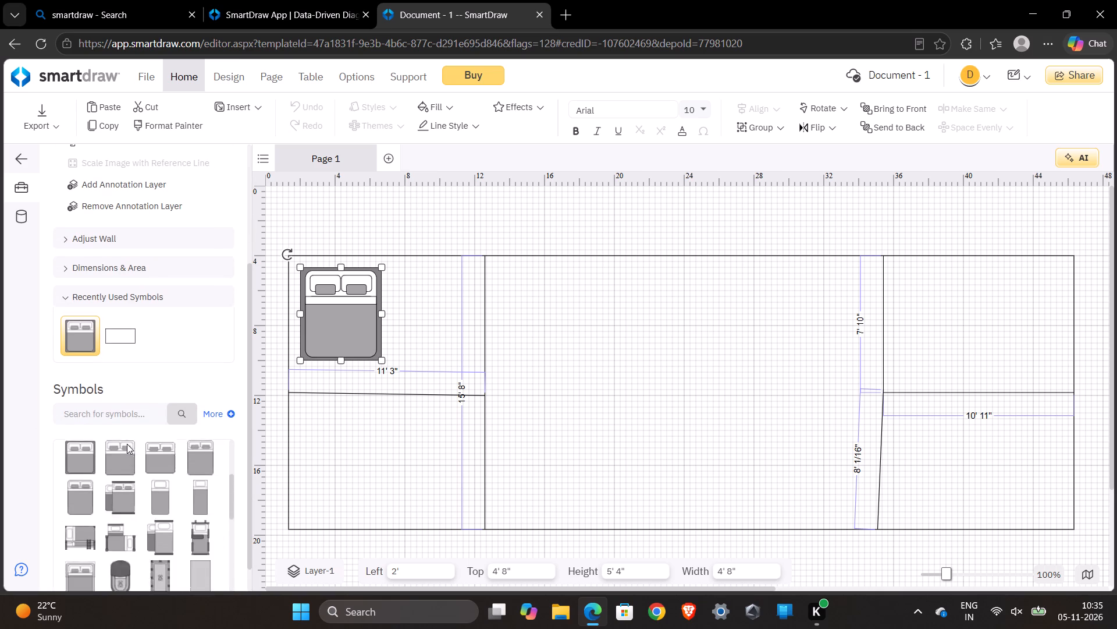
scroll(127, 444, down, 1)
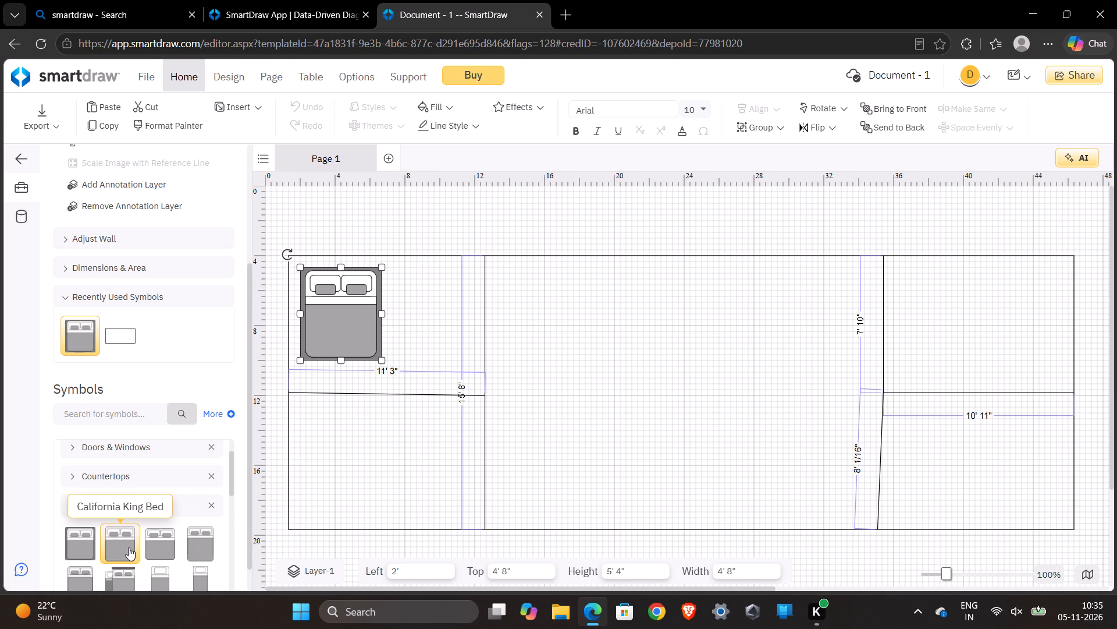
drag(129, 547, 333, 409)
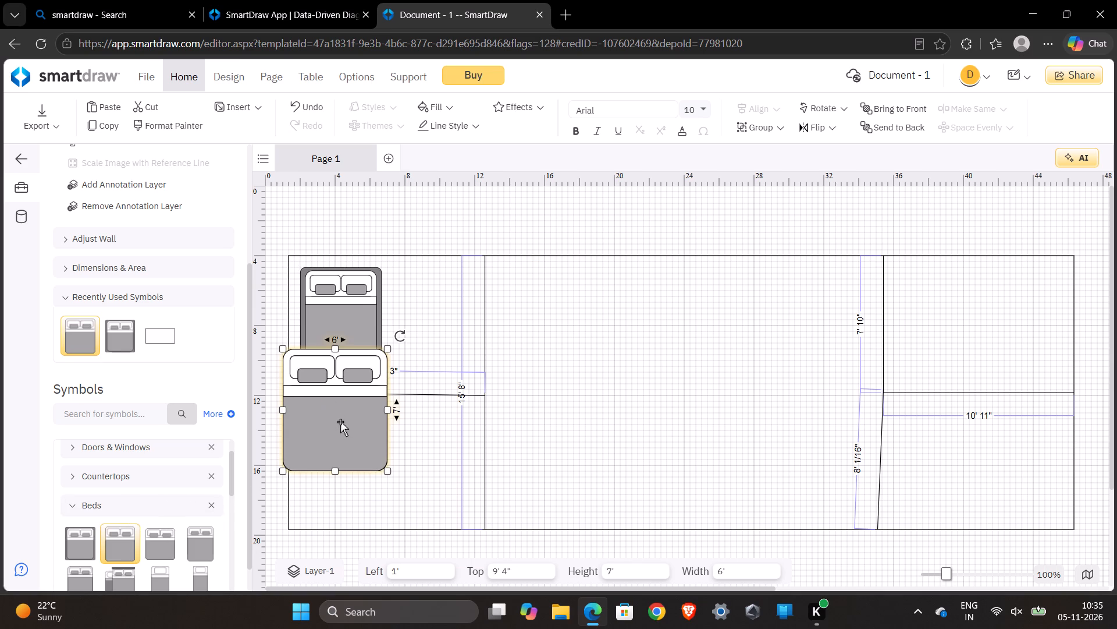
drag(344, 423, 362, 476)
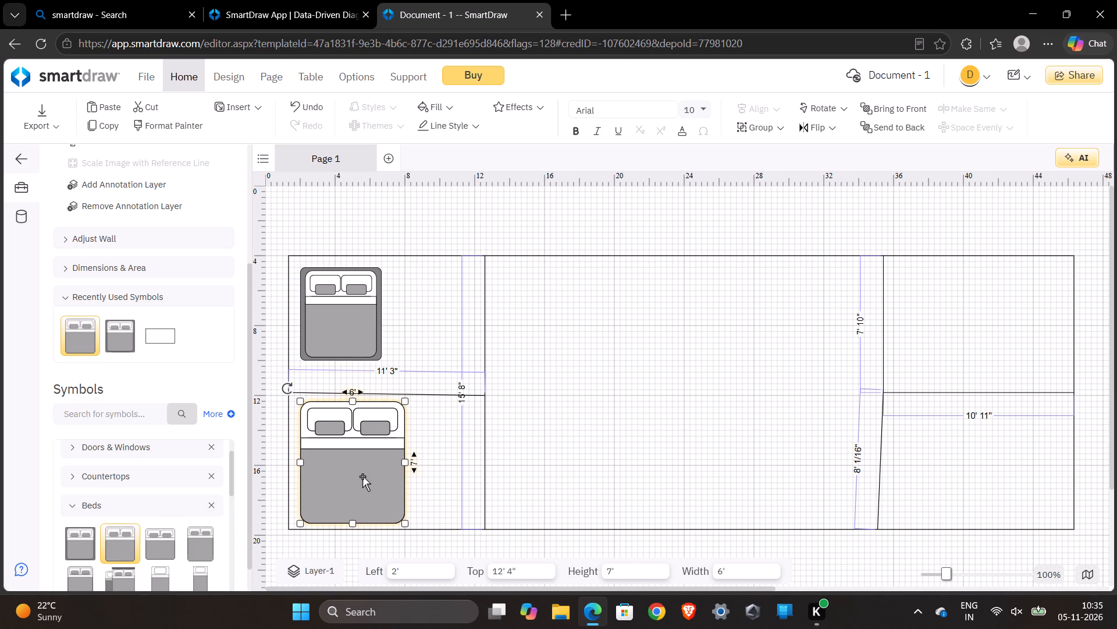
Resize the California King Bed in the lower-left room to 5' wide by 6' high.
click(400, 520)
drag(403, 521, 386, 507)
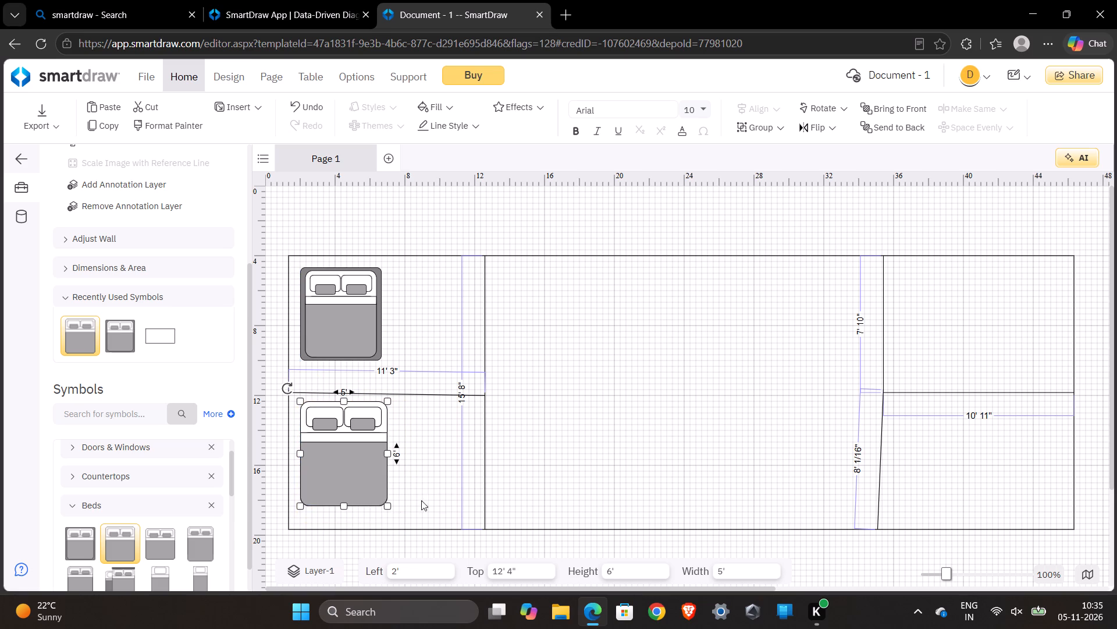
click(449, 494)
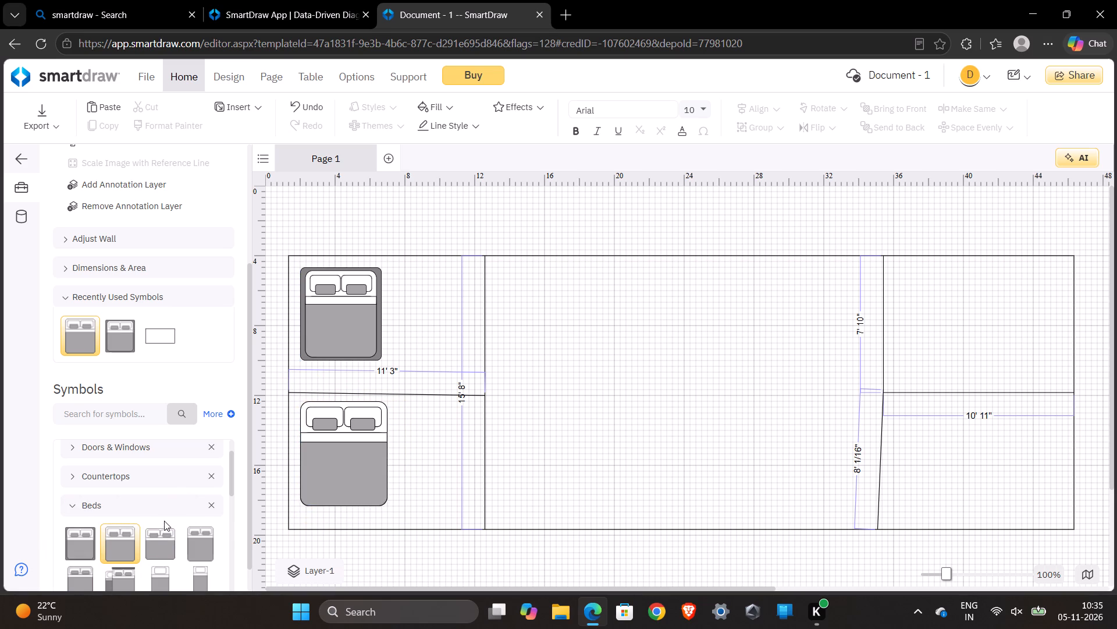
Place the 5' by 6' 8" bed symbol in the plan's lower-right room, 40' 8" from the left and 12' 4" from the top.
scroll(164, 524, down, 1)
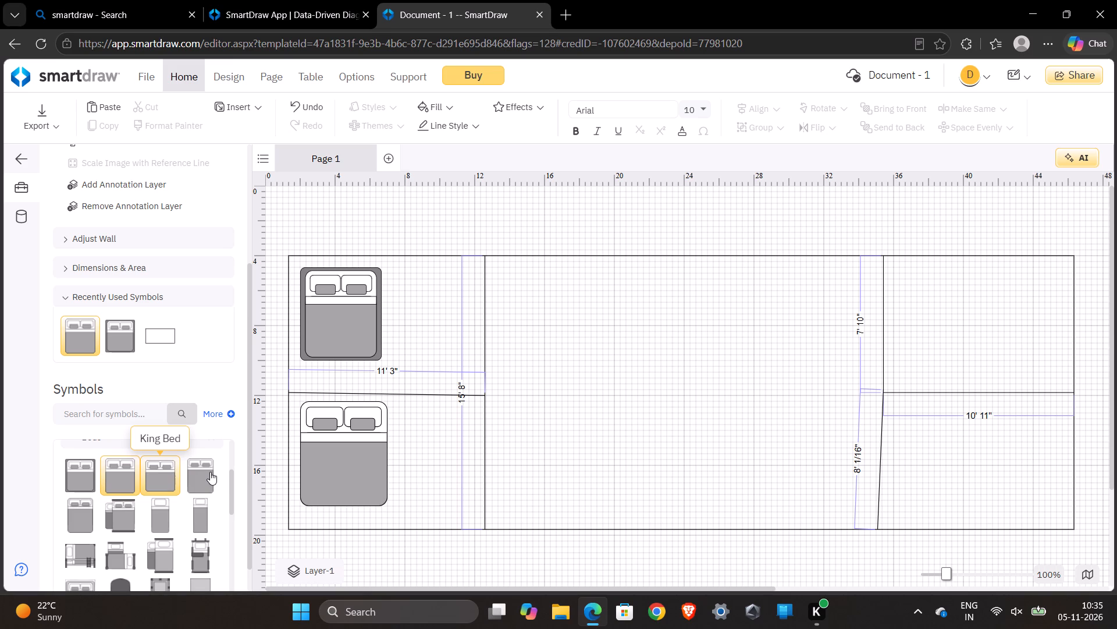
drag(210, 472, 614, 384)
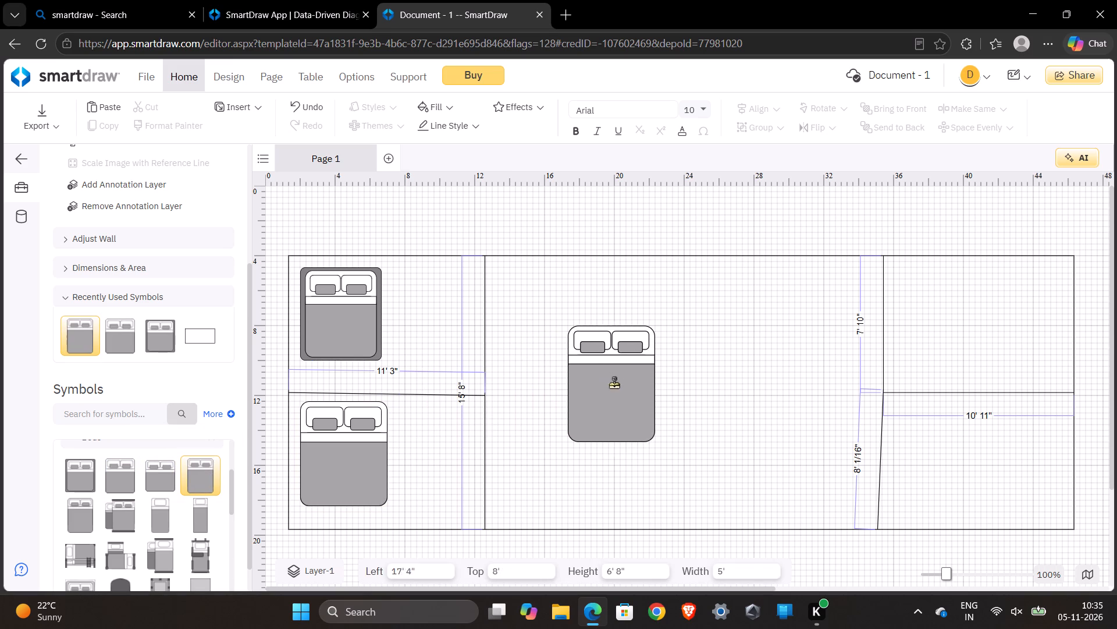
drag(614, 384, 779, 369)
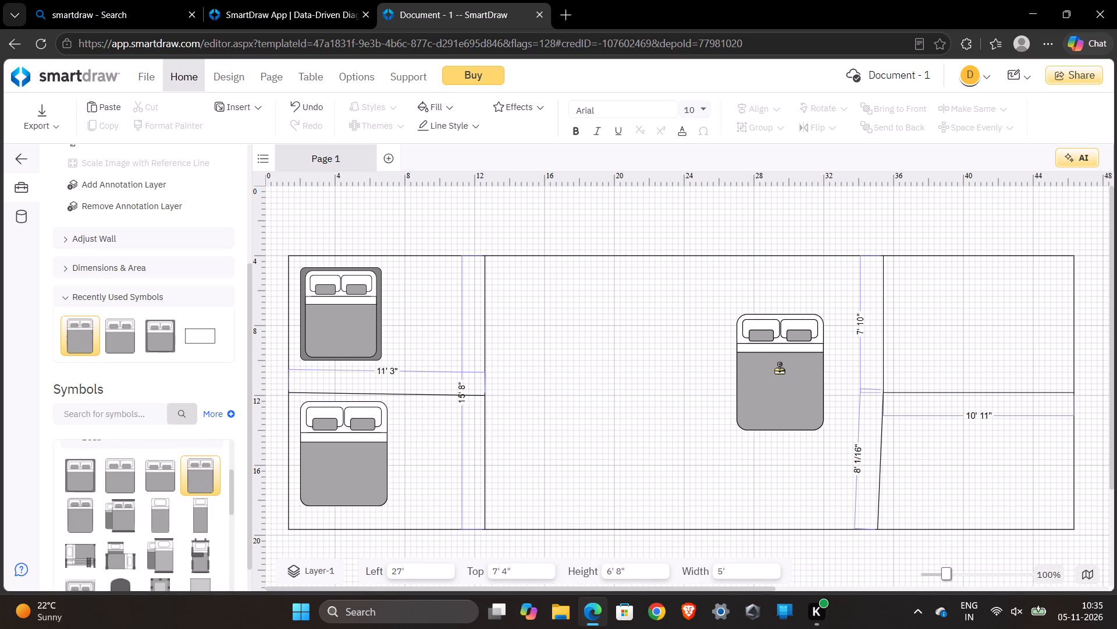
drag(779, 369, 969, 283)
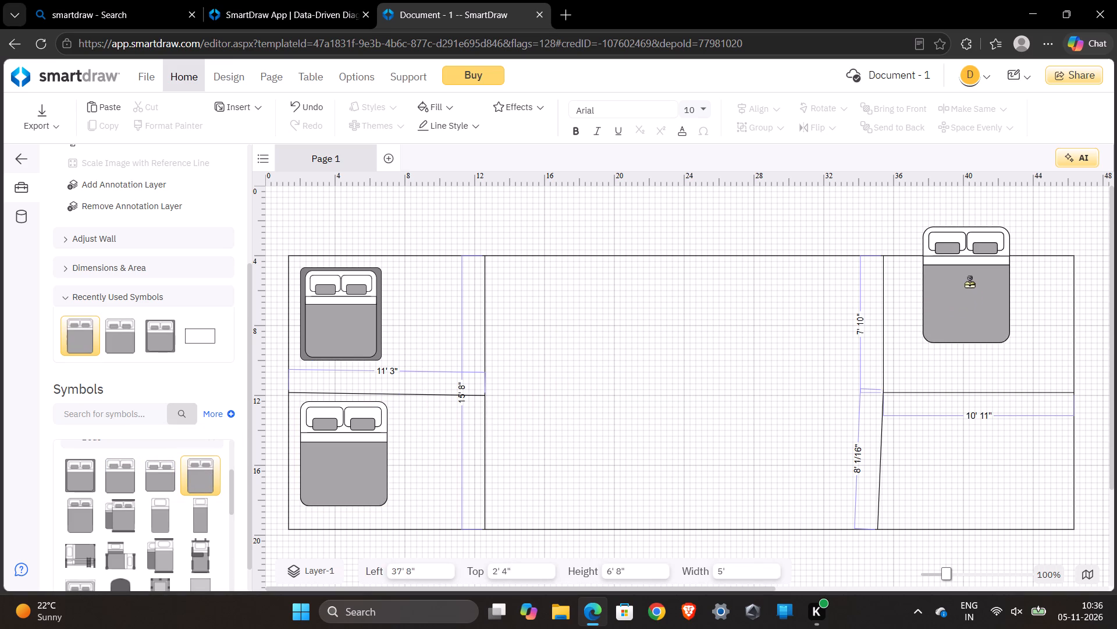
drag(969, 283, 1041, 455)
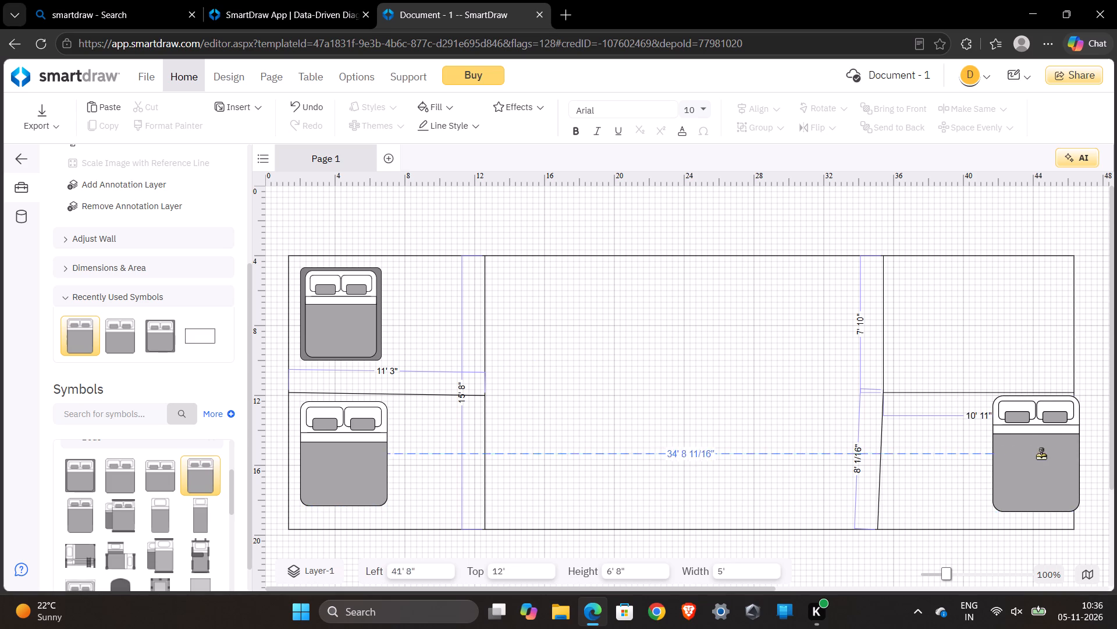
drag(1041, 455, 1020, 457)
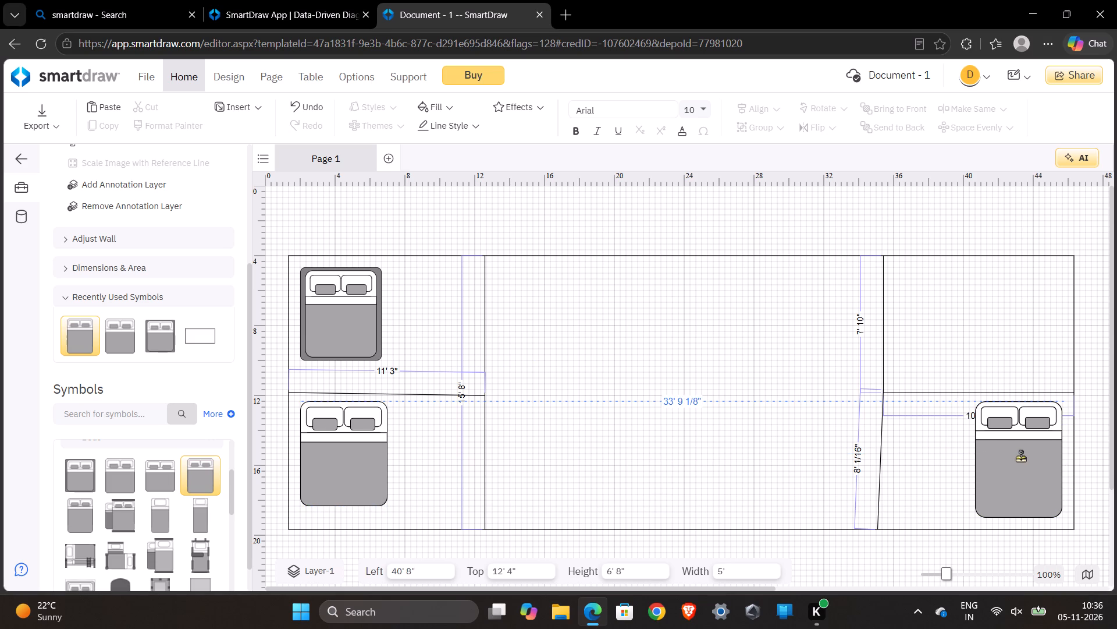
drag(1020, 457, 1022, 462)
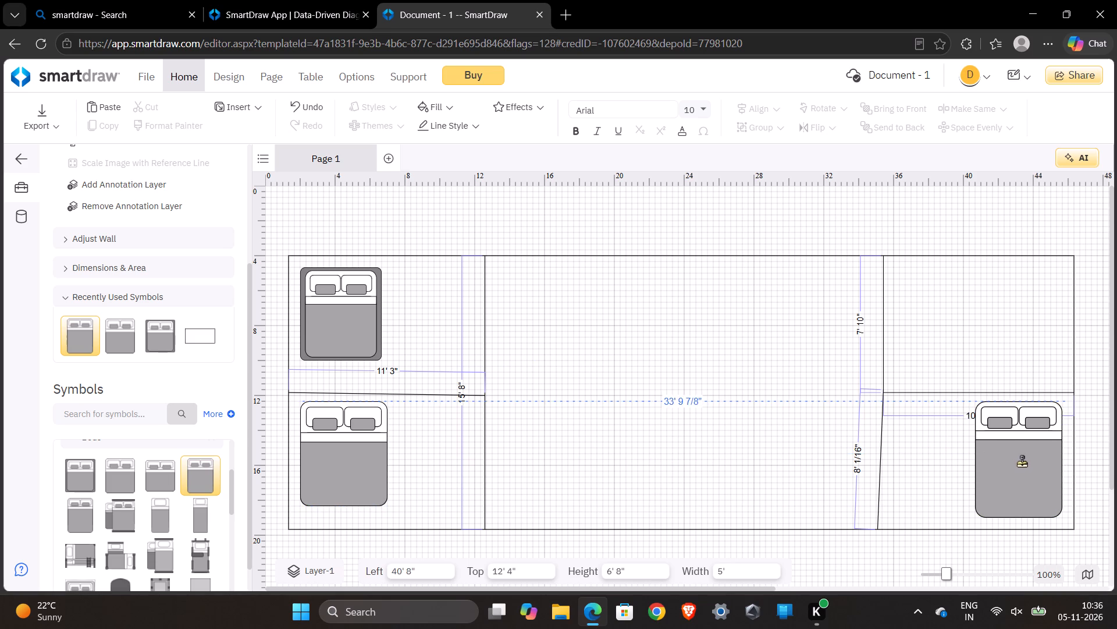
drag(1022, 462, 1022, 460)
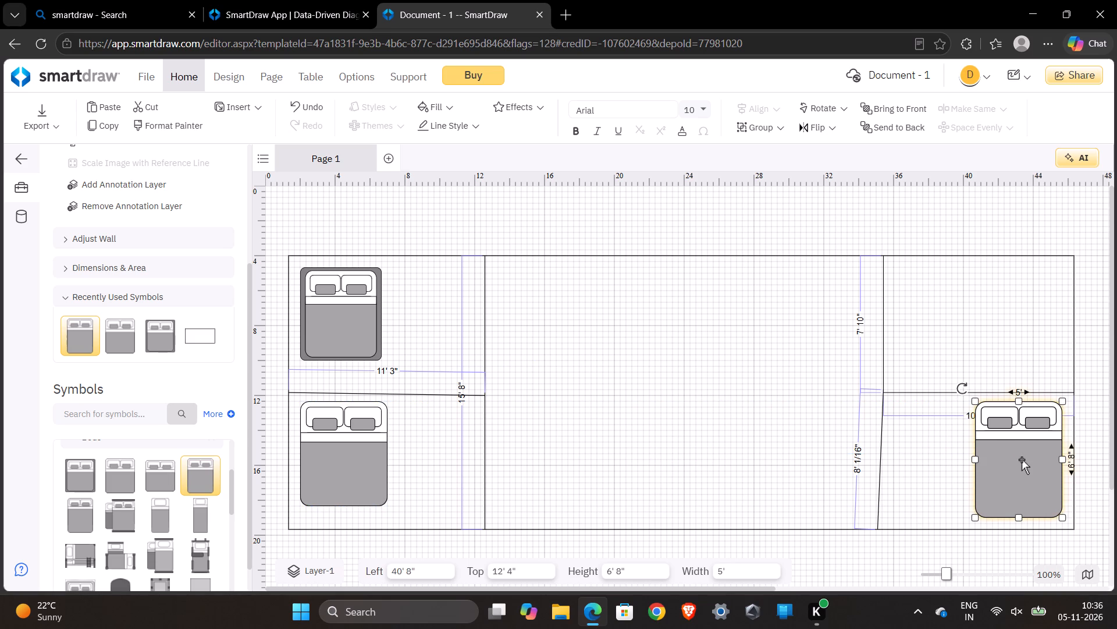
Look through the bed and toilet symbols in the symbol library.
scroll(144, 542, down, 1)
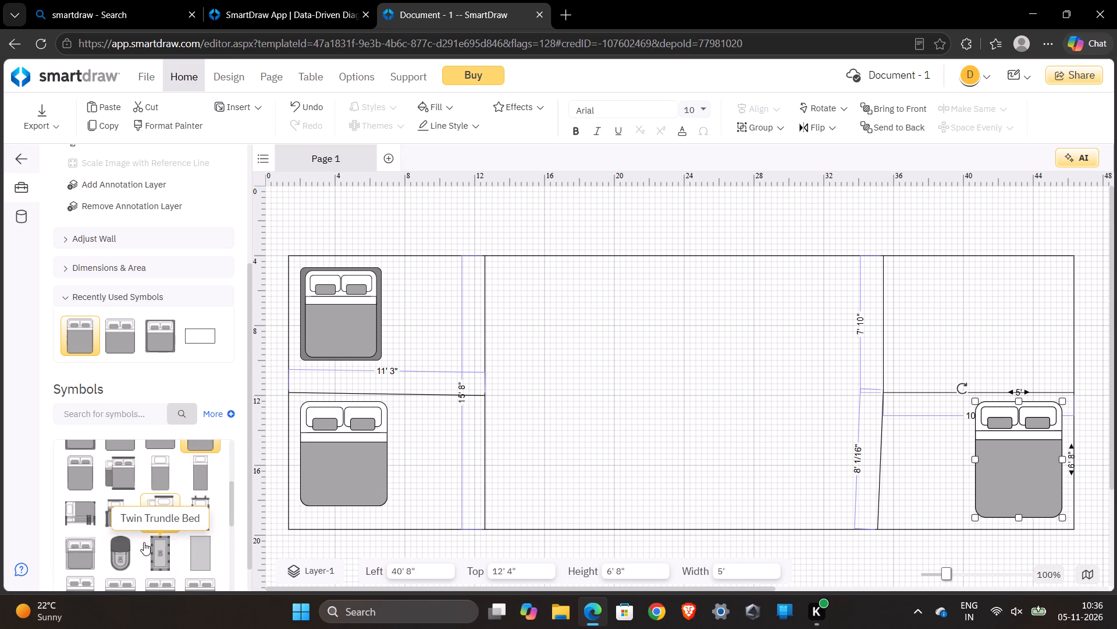
scroll(144, 542, down, 2)
scroll(144, 542, up, 2)
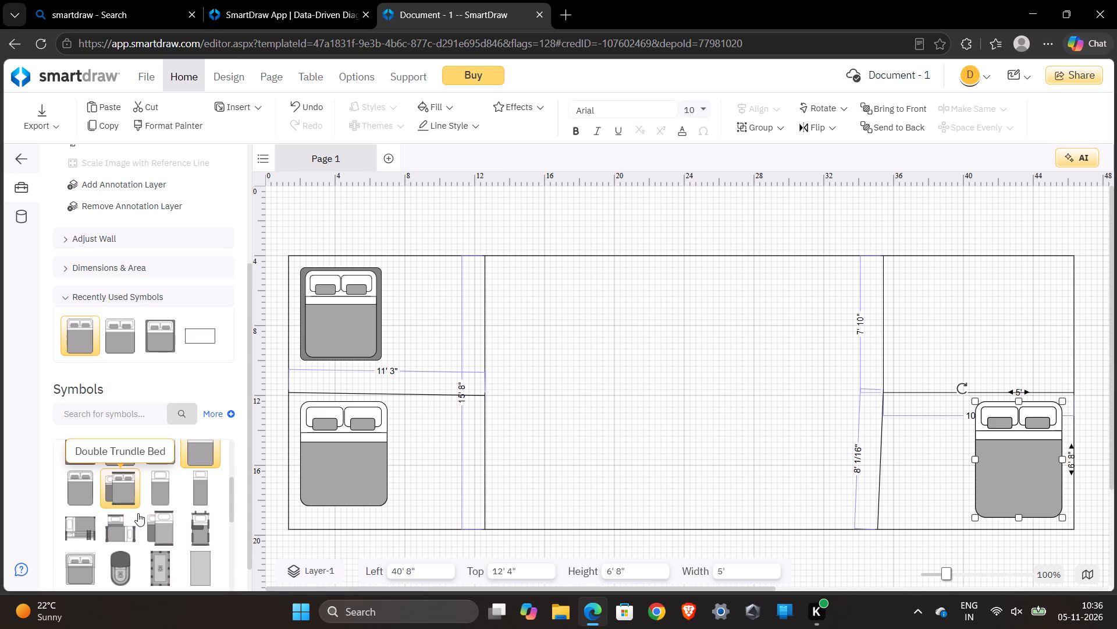
scroll(138, 513, down, 2)
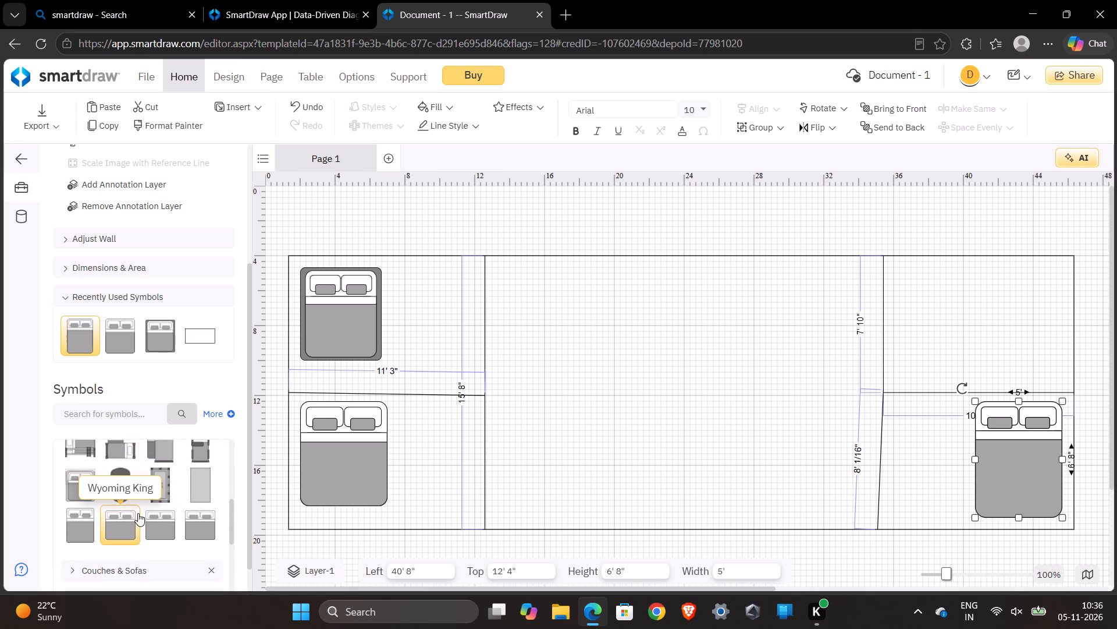
scroll(138, 513, up, 3)
scroll(138, 513, down, 1)
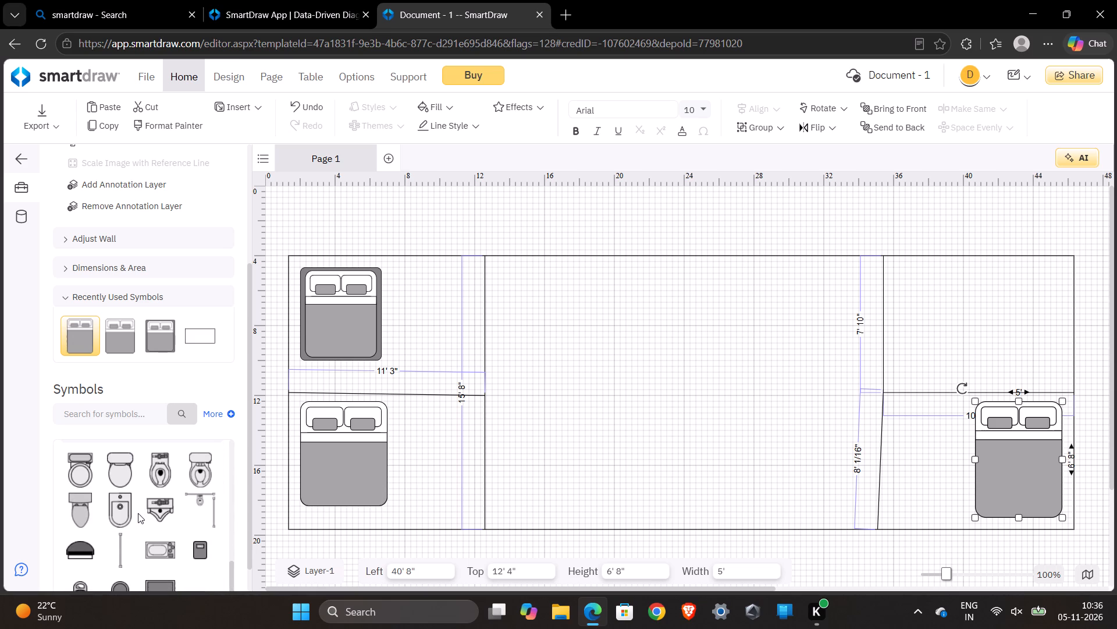
scroll(150, 540, down, 1)
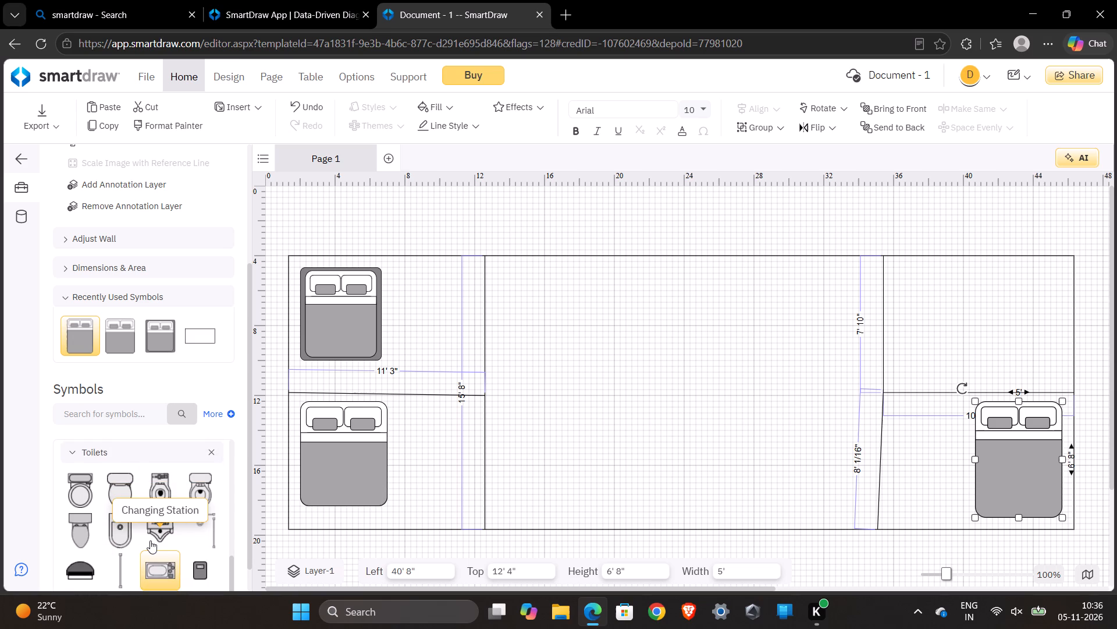
scroll(150, 540, up, 1)
Place a Bathtub from Bathtubs & Showers in the plan's upper-right room, 42' 4" from the left and 4' 8" from the top.
click(74, 500)
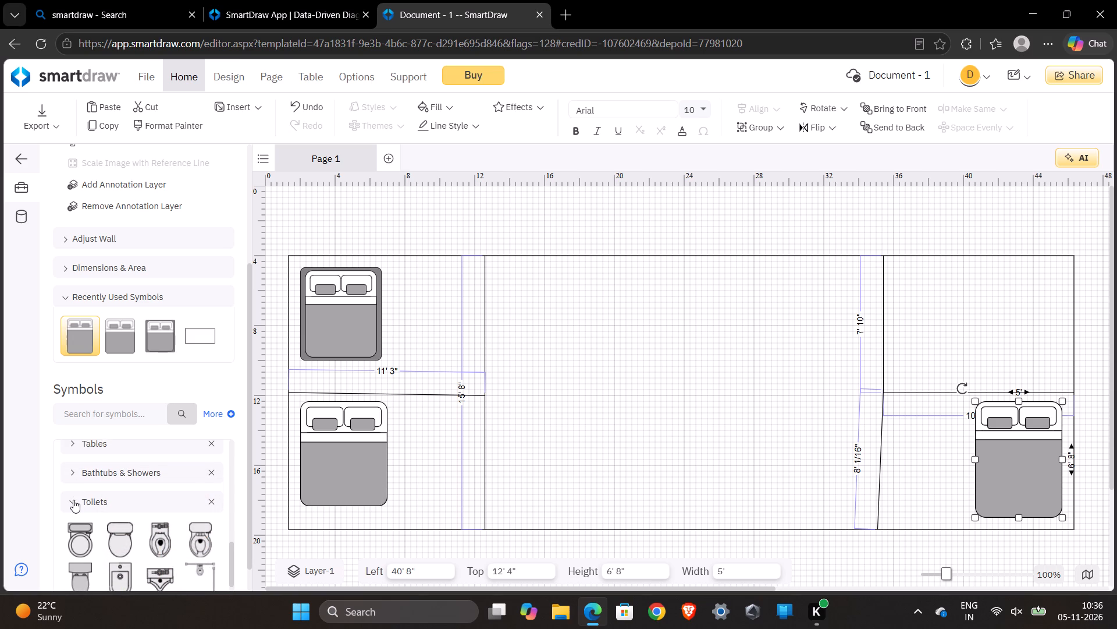
click(73, 500)
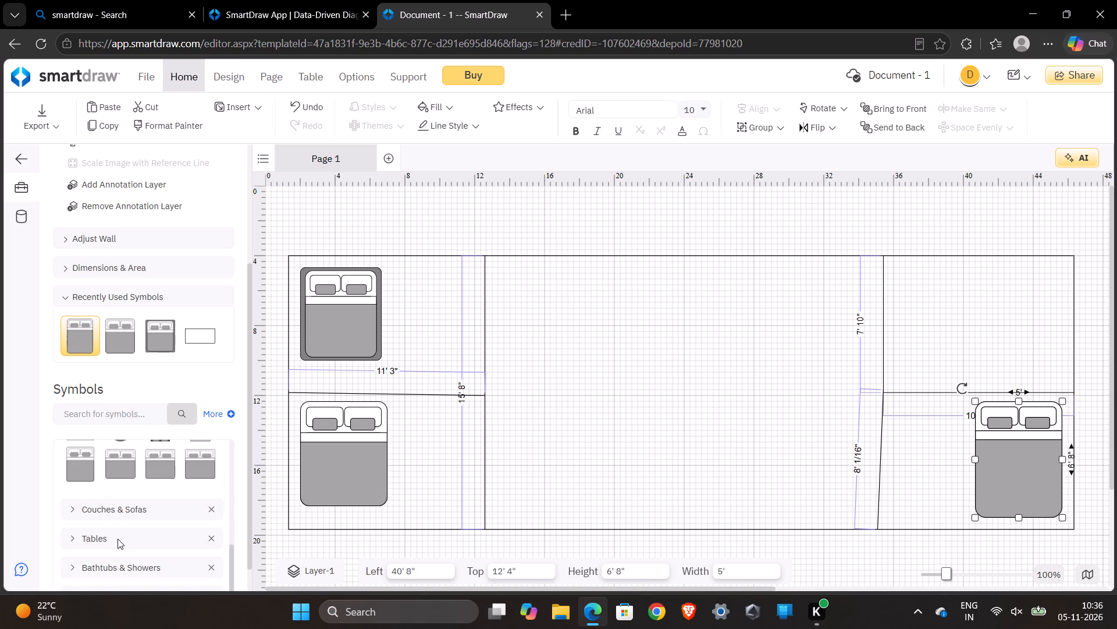
scroll(118, 539, down, 1)
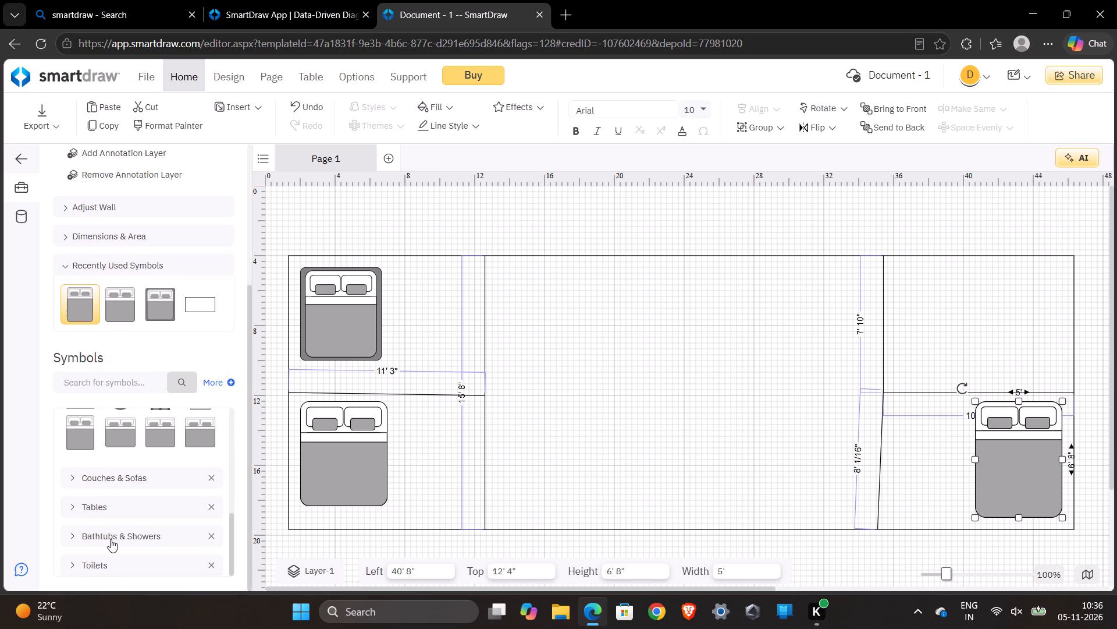
click(76, 540)
scroll(159, 536, down, 1)
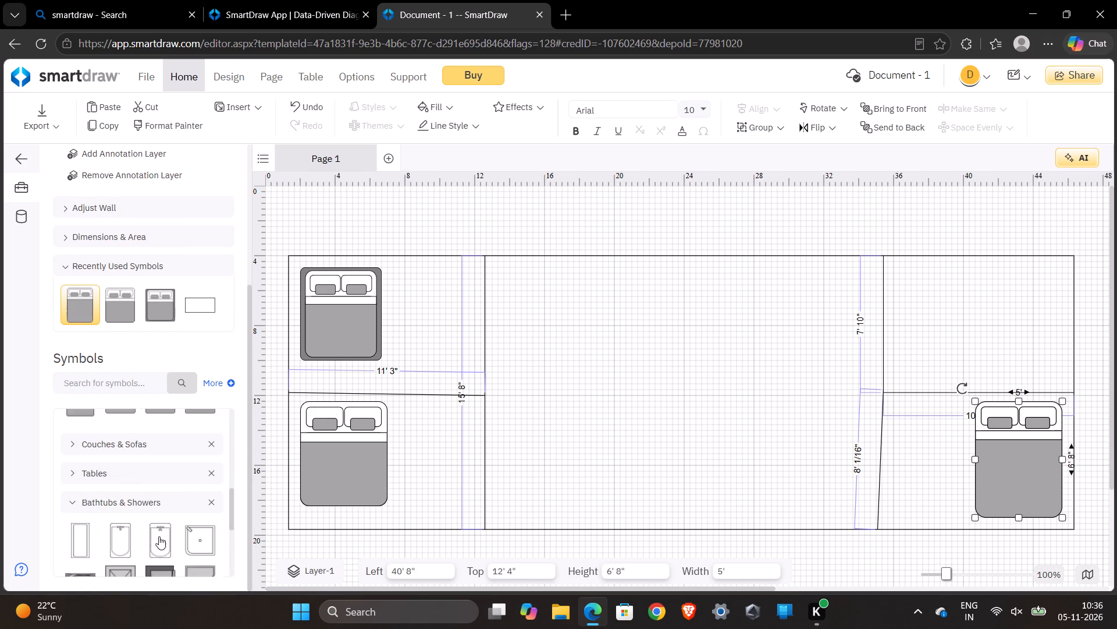
scroll(159, 536, down, 1)
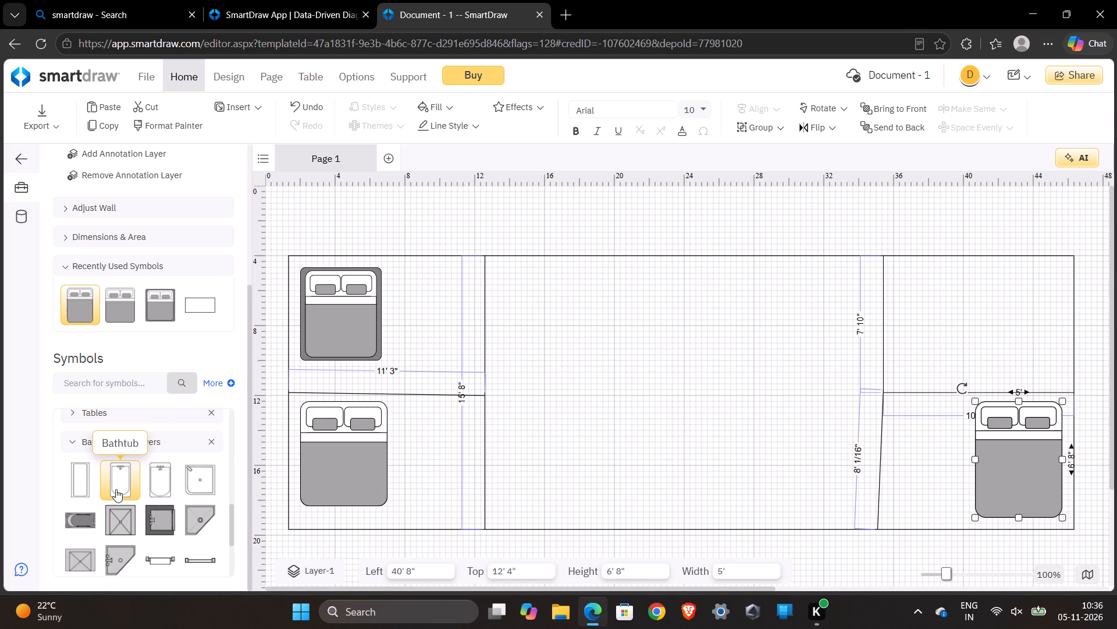
drag(116, 489, 919, 330)
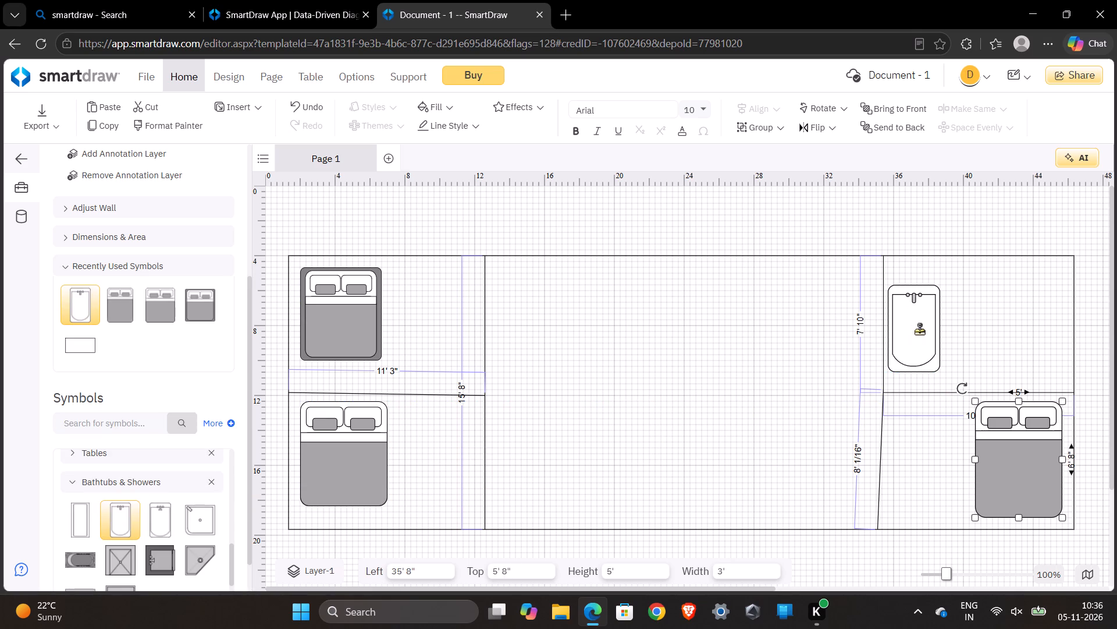
drag(919, 330, 1033, 310)
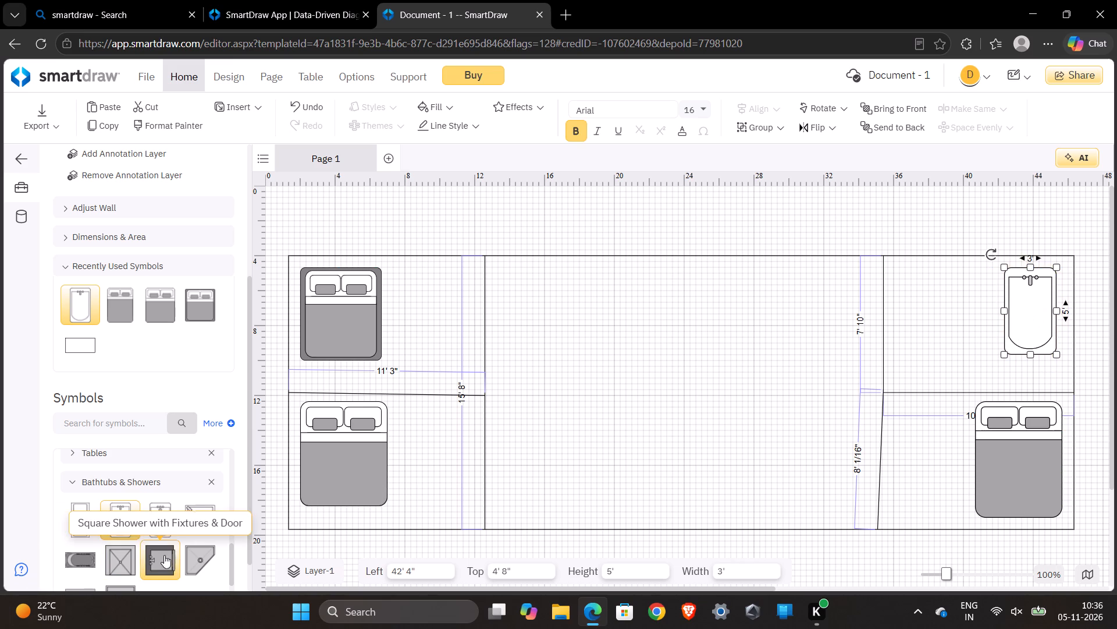
Look through the Bathtubs & Showers and Toilets symbols in the library for bathroom fixtures.
scroll(167, 552, down, 3)
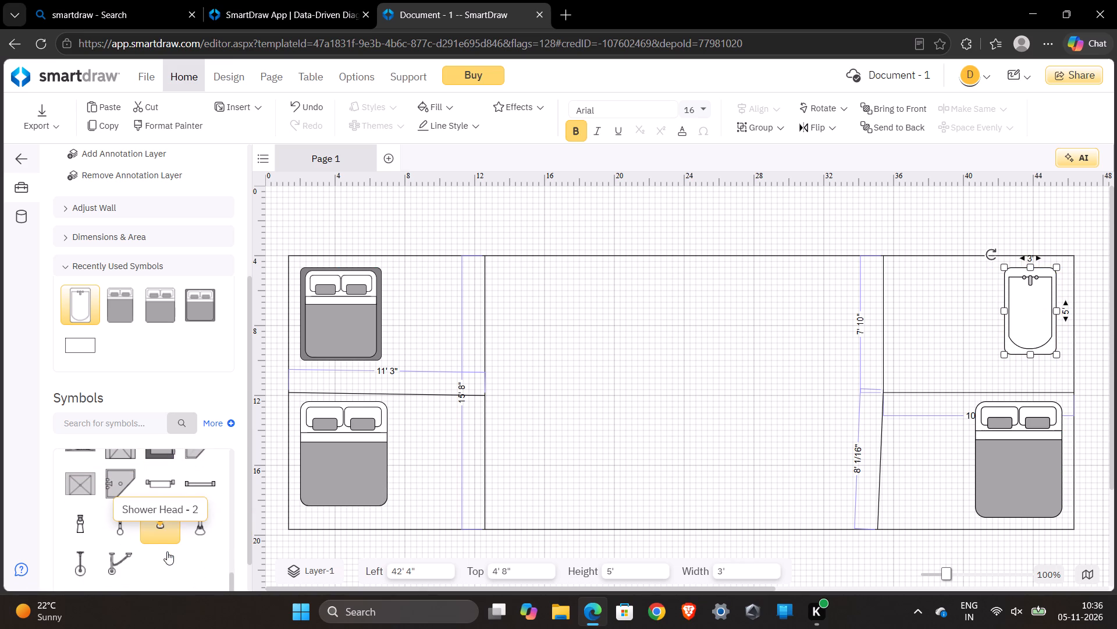
scroll(167, 552, down, 1)
scroll(167, 552, up, 5)
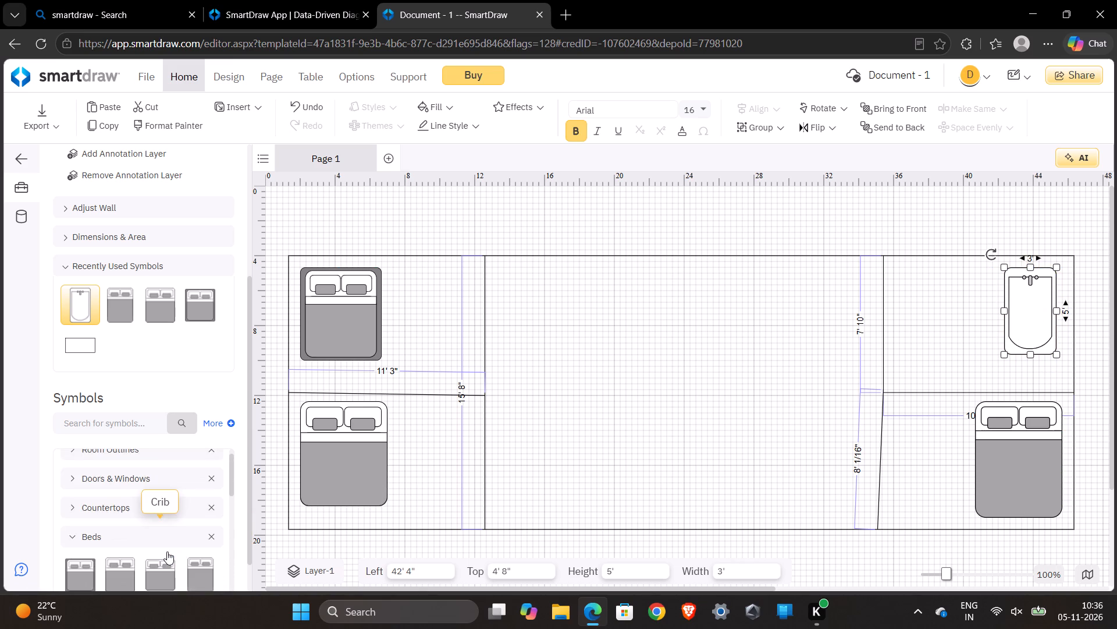
scroll(167, 552, up, 1)
scroll(167, 552, down, 5)
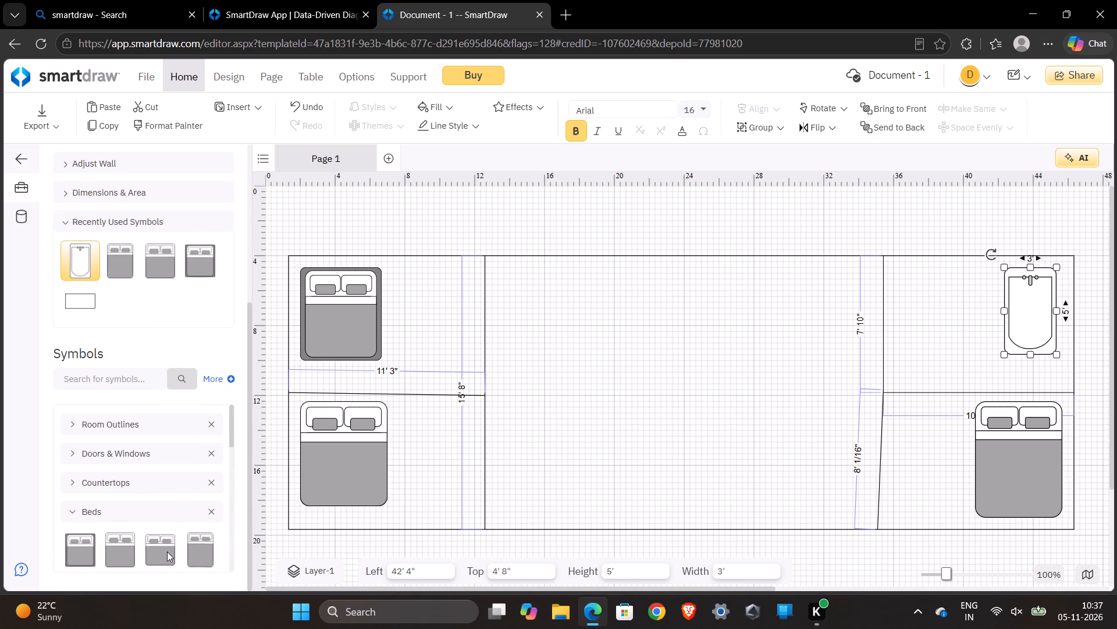
scroll(167, 552, down, 6)
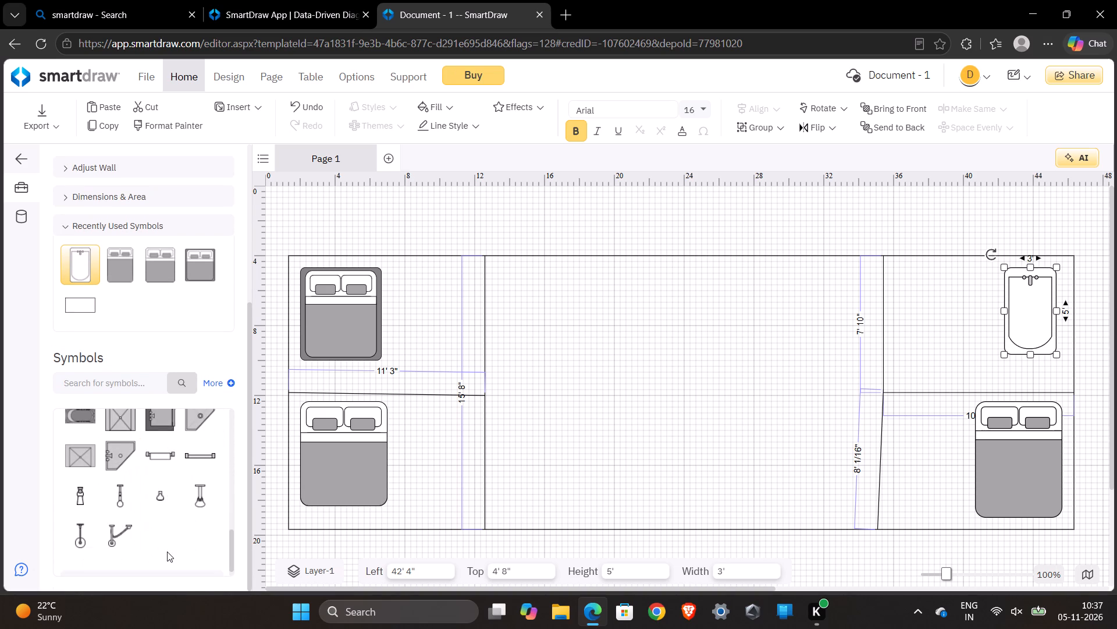
click(94, 569)
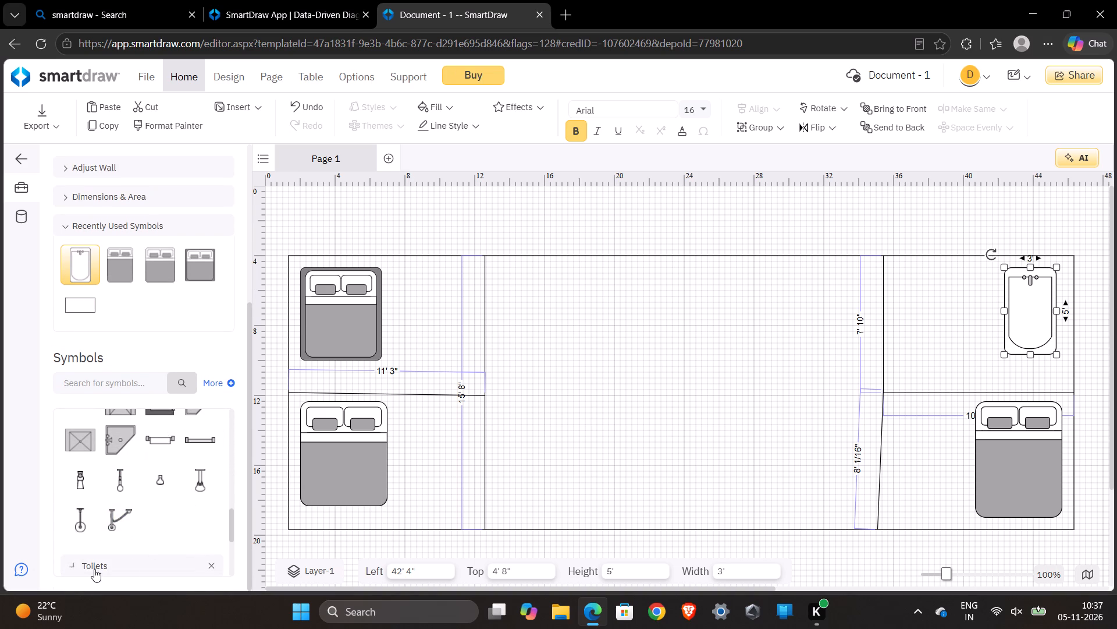
scroll(168, 514, down, 3)
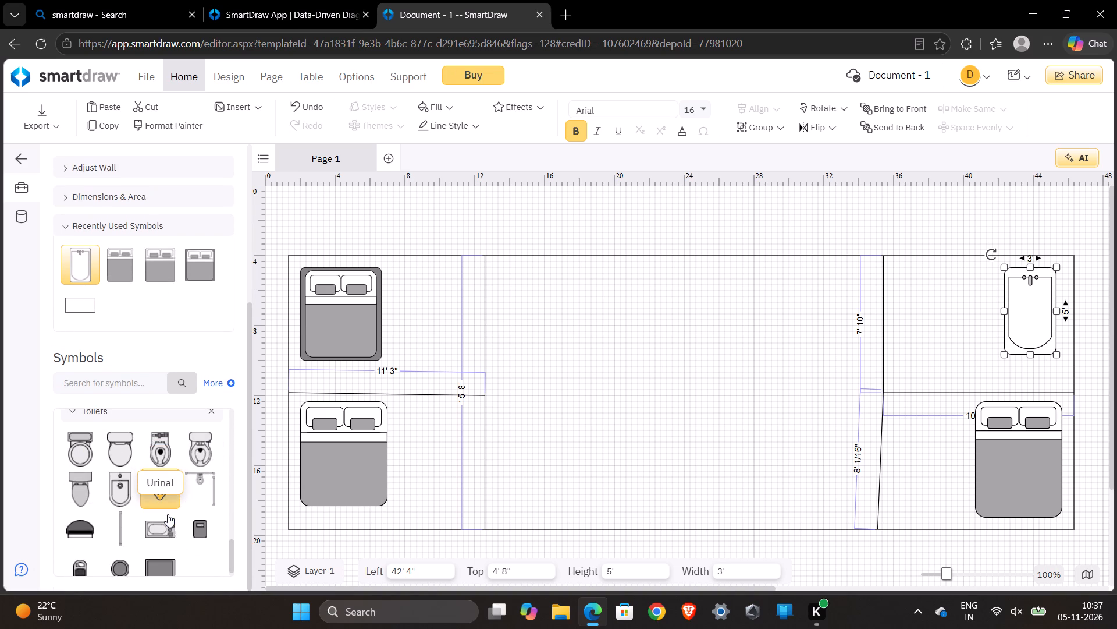
scroll(168, 514, down, 1)
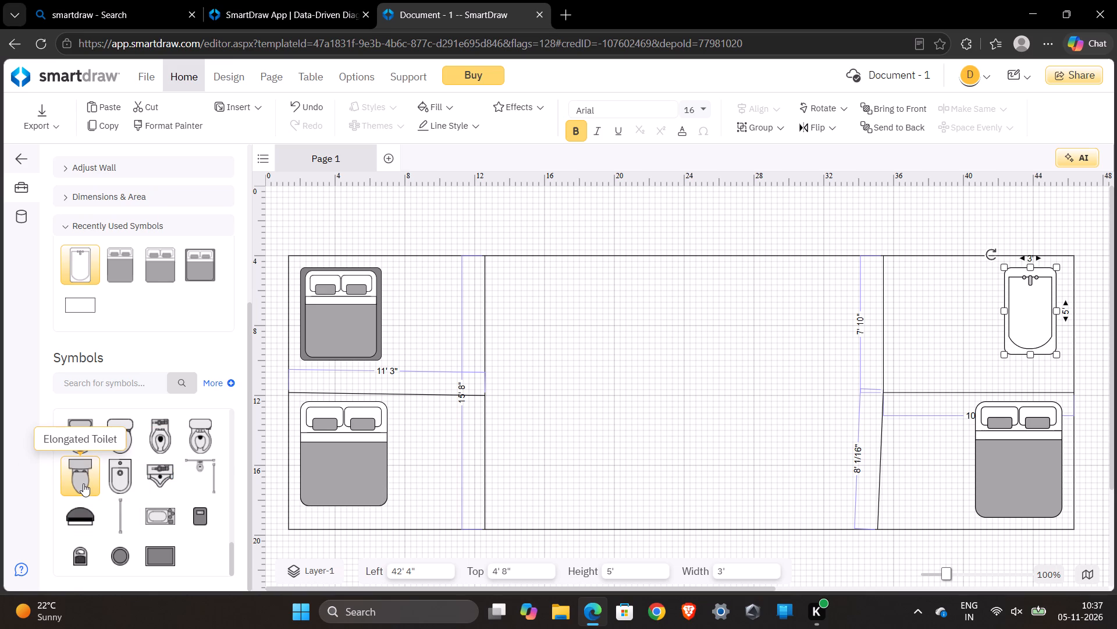
scroll(169, 345, up, 6)
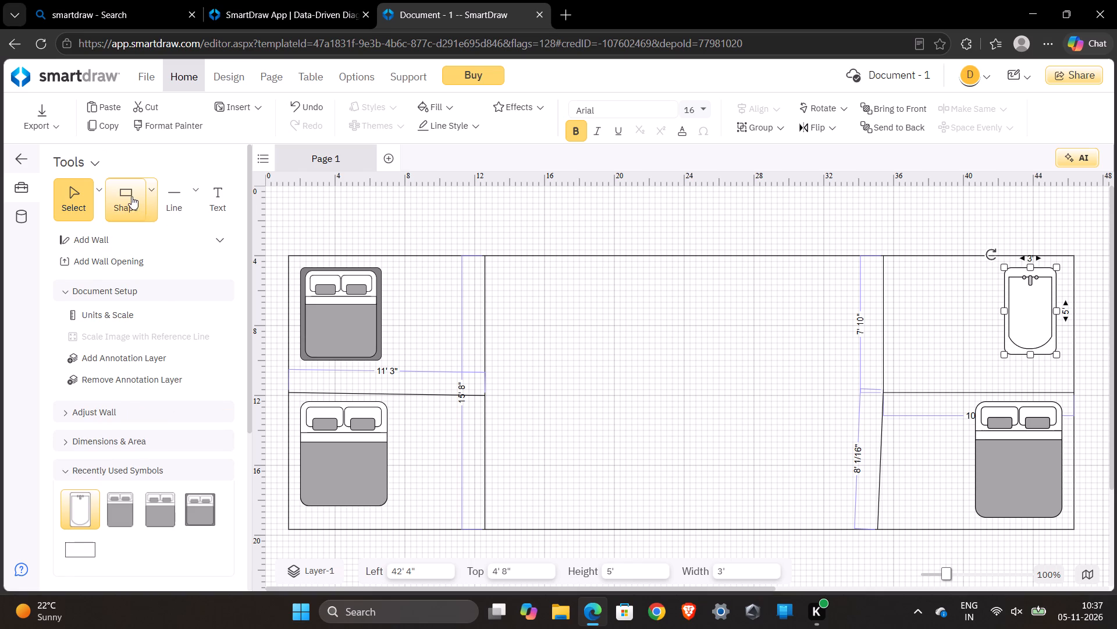
Draw a curved line about 12' 10 3/4" long from the top wall's midpoint to the right-hand partition, bowing downward into the central room.
click(176, 186)
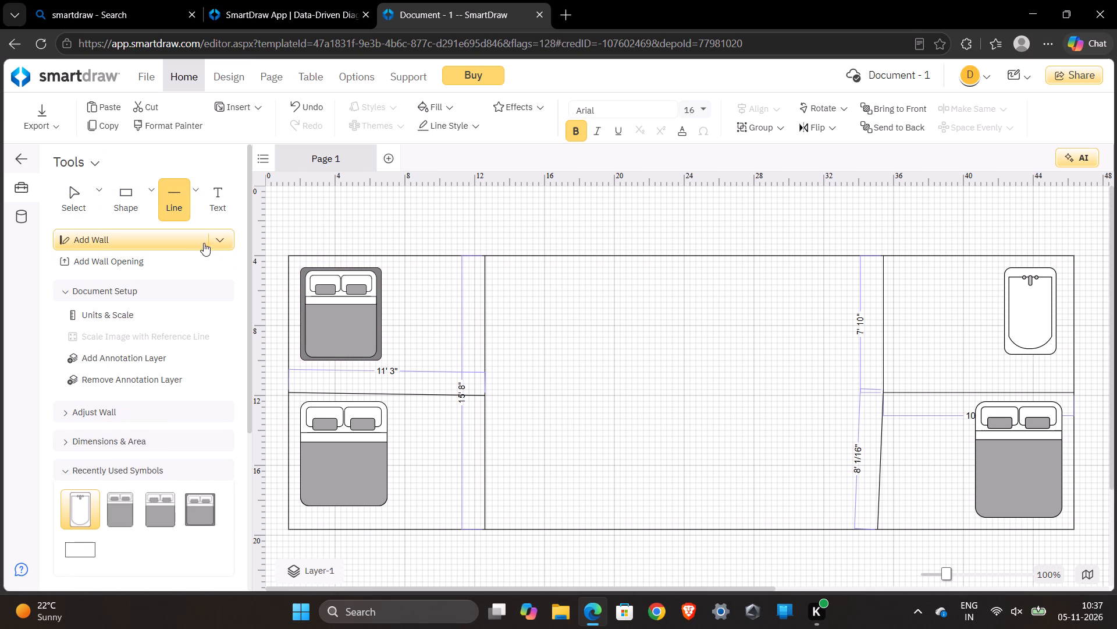
click(193, 199)
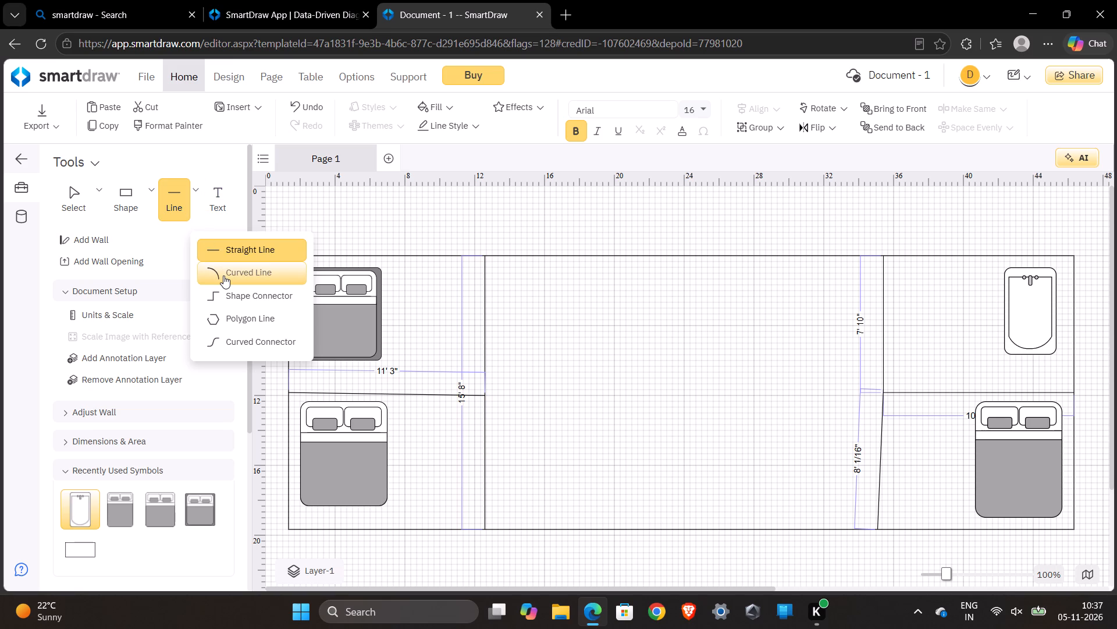
click(223, 275)
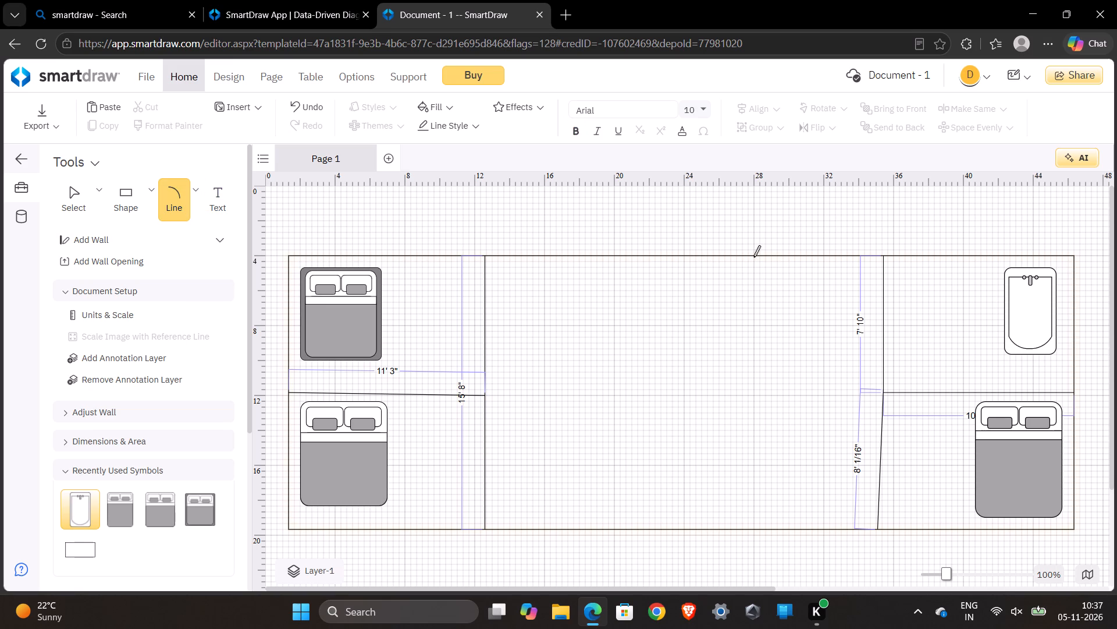
drag(752, 256, 770, 302)
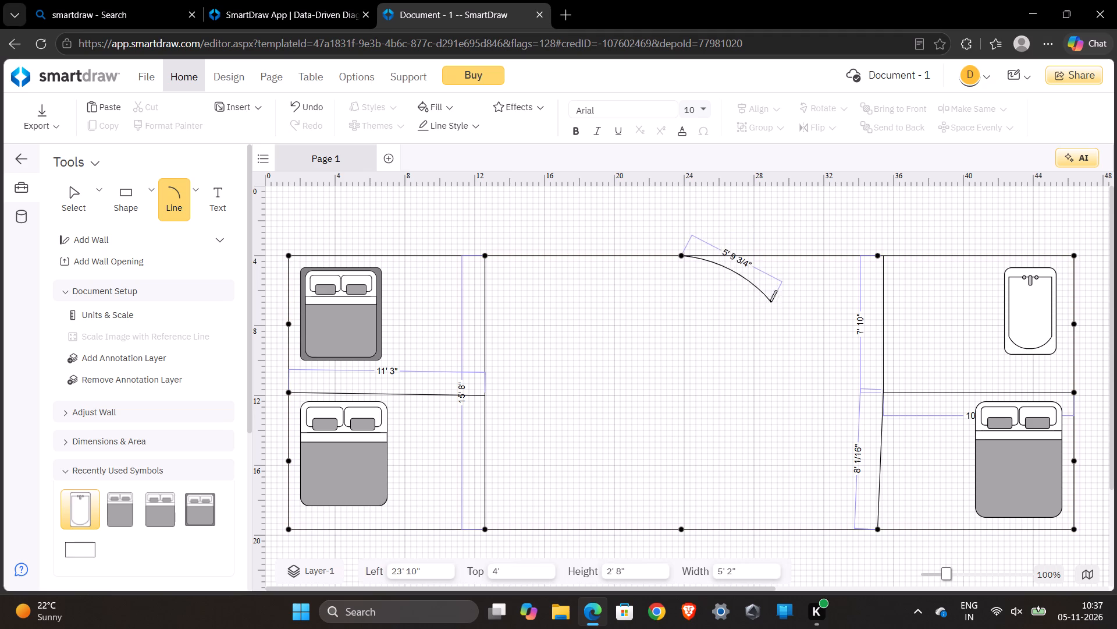
drag(770, 302, 682, 288)
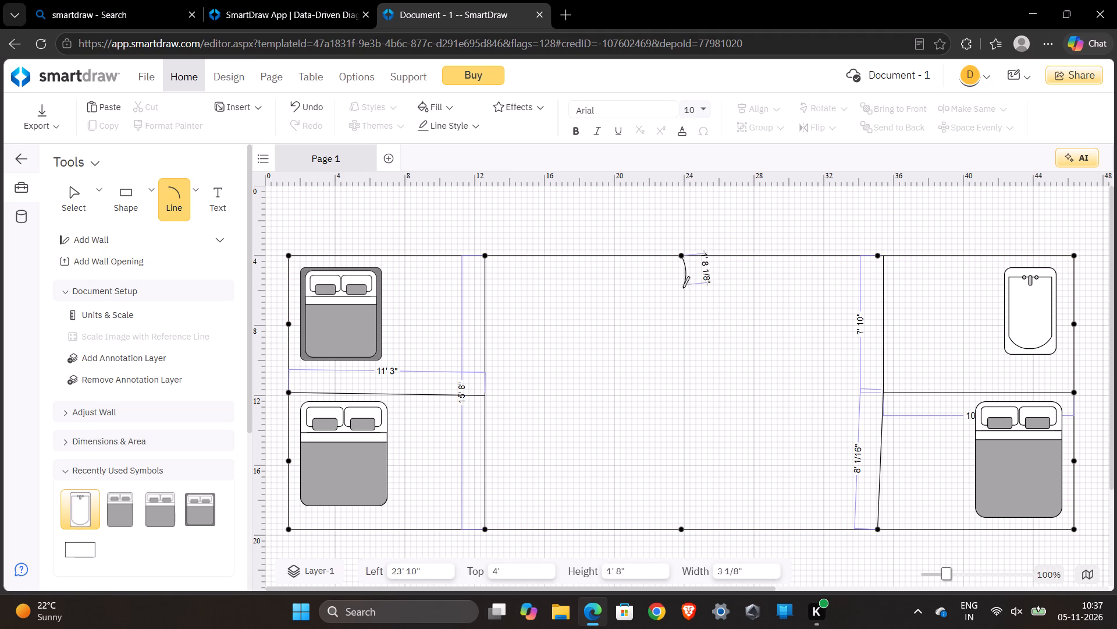
drag(682, 288, 705, 378)
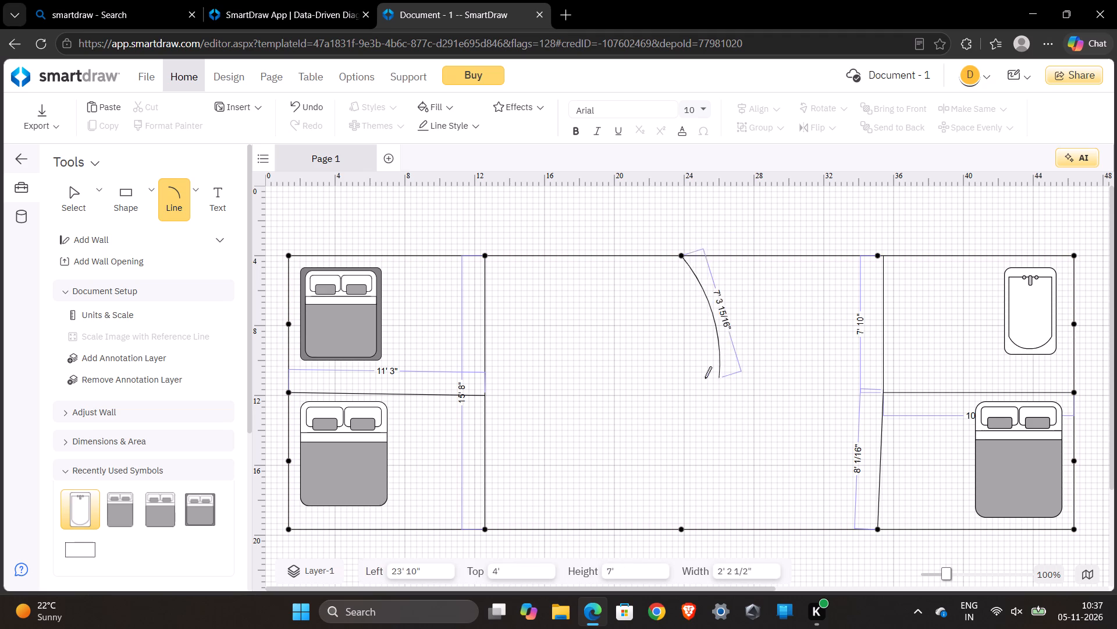
drag(705, 378, 880, 338)
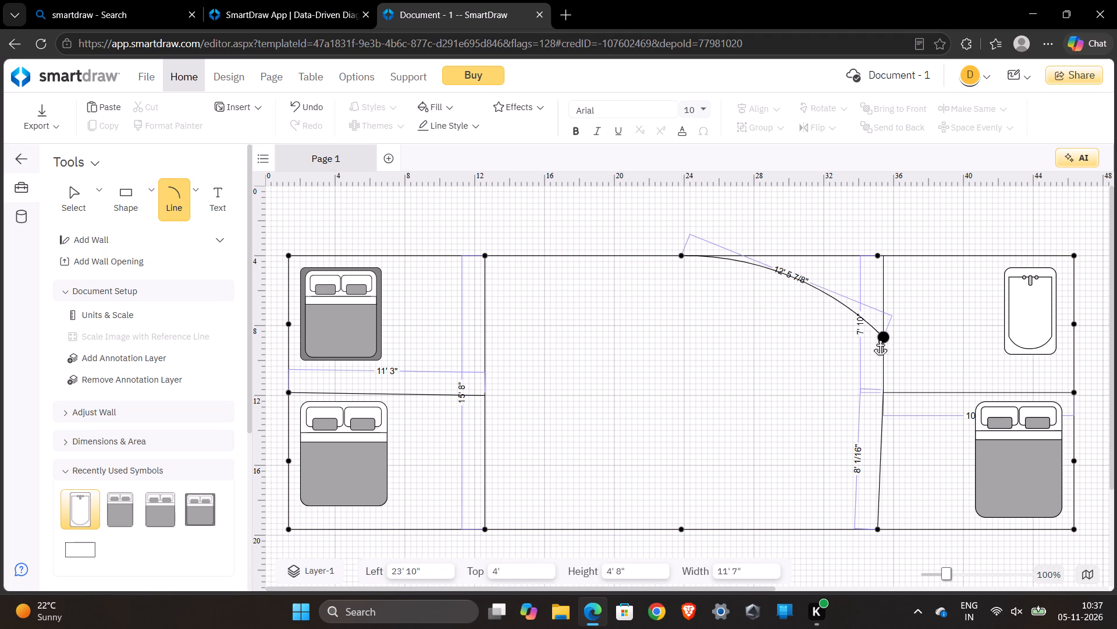
drag(880, 338, 887, 355)
drag(791, 285, 774, 326)
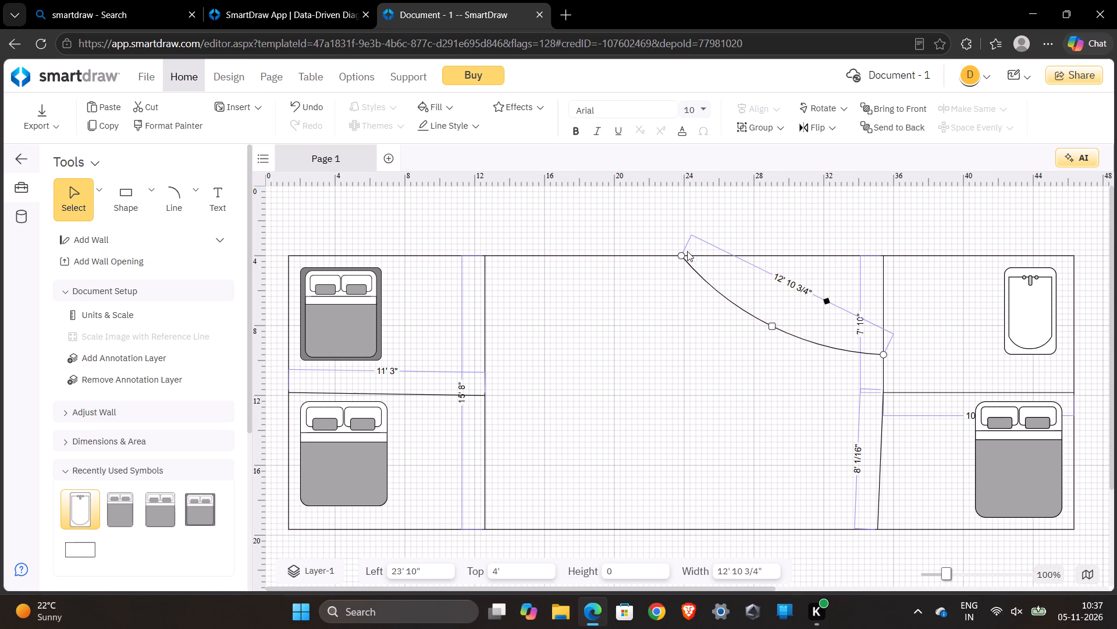
drag(679, 254, 717, 259)
Place an Elongated Toilet between the curved line and the top wall, 30' 4" from the left and 5' from the top.
scroll(158, 504, down, 1)
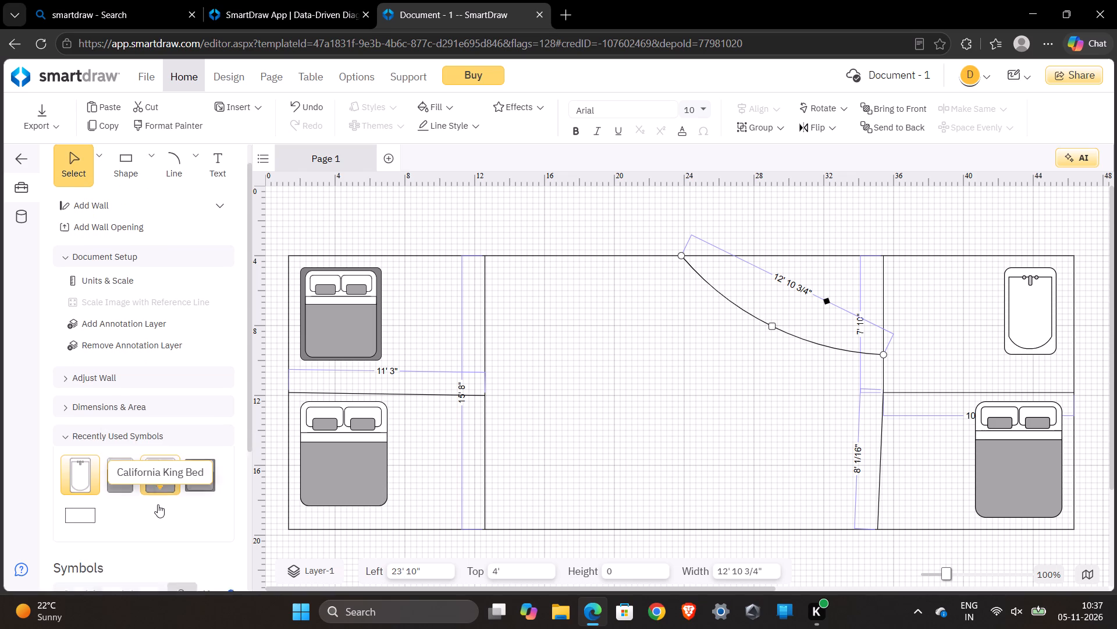
scroll(158, 504, down, 3)
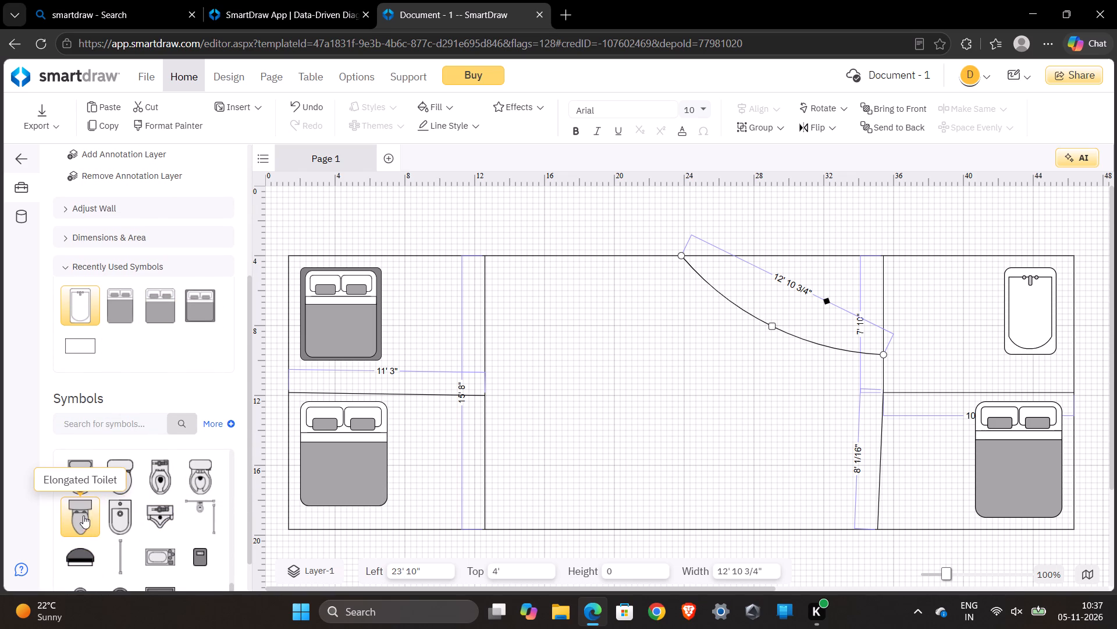
click(80, 517)
drag(80, 517, 536, 394)
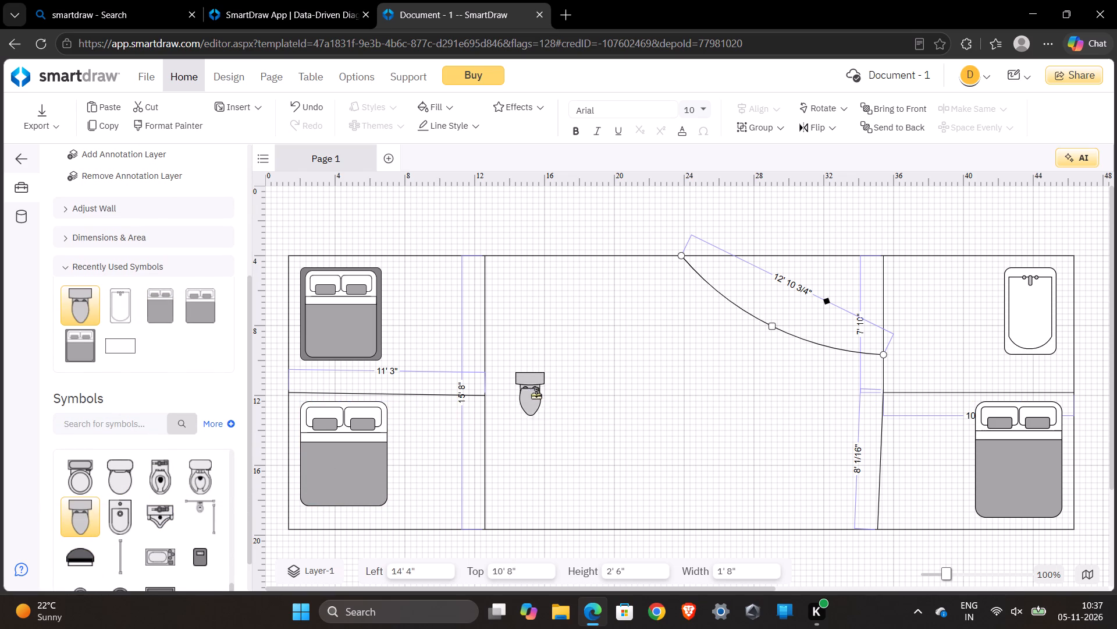
drag(536, 394, 730, 362)
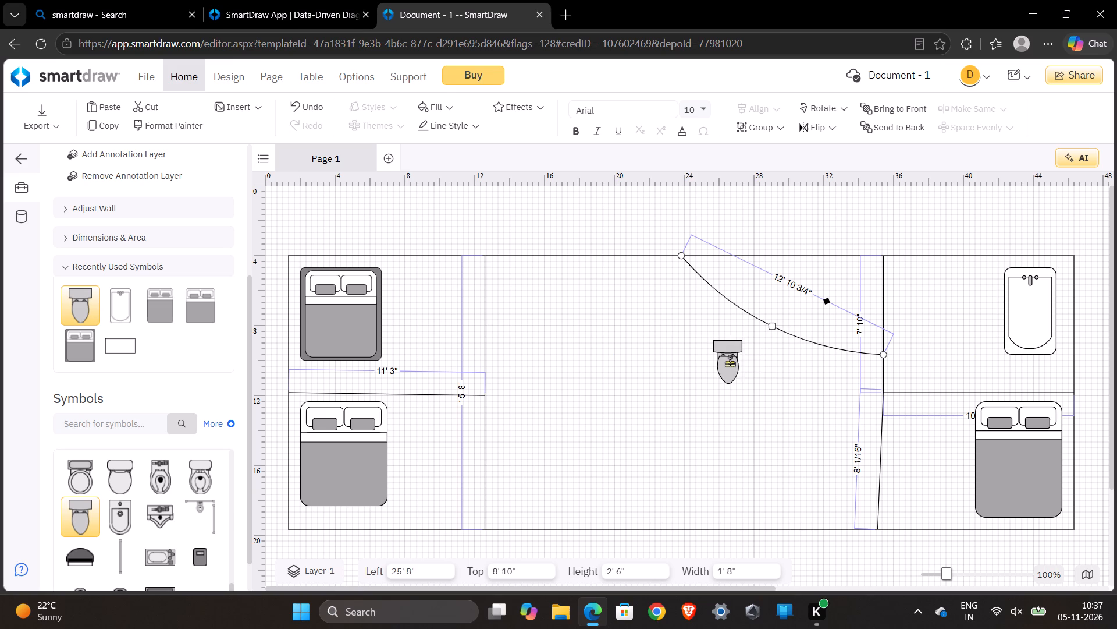
drag(730, 362, 816, 277)
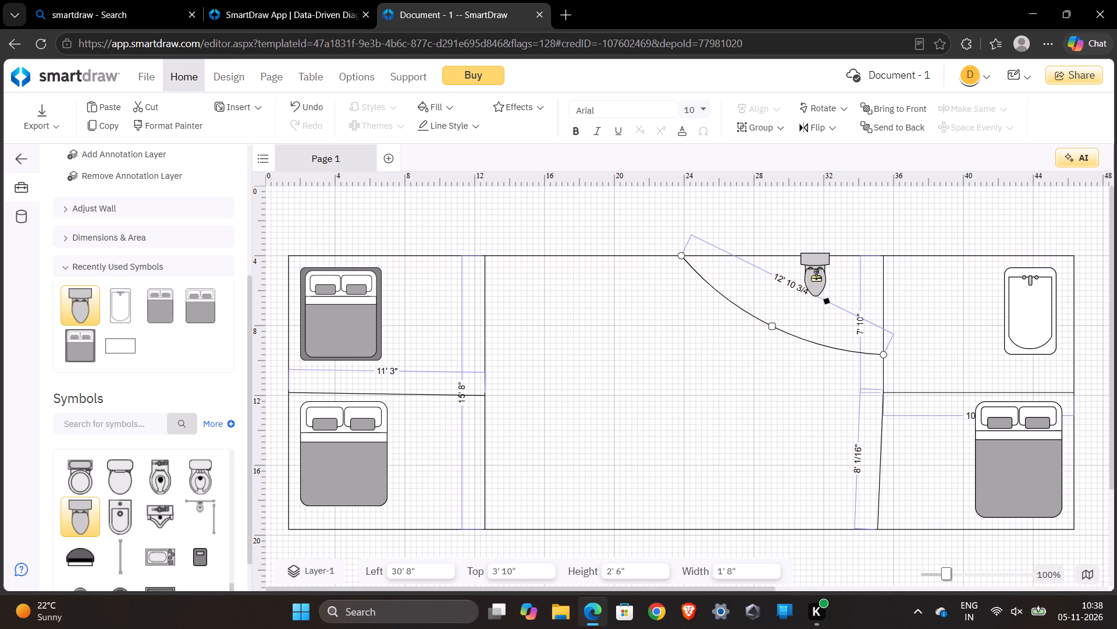
drag(816, 277, 812, 294)
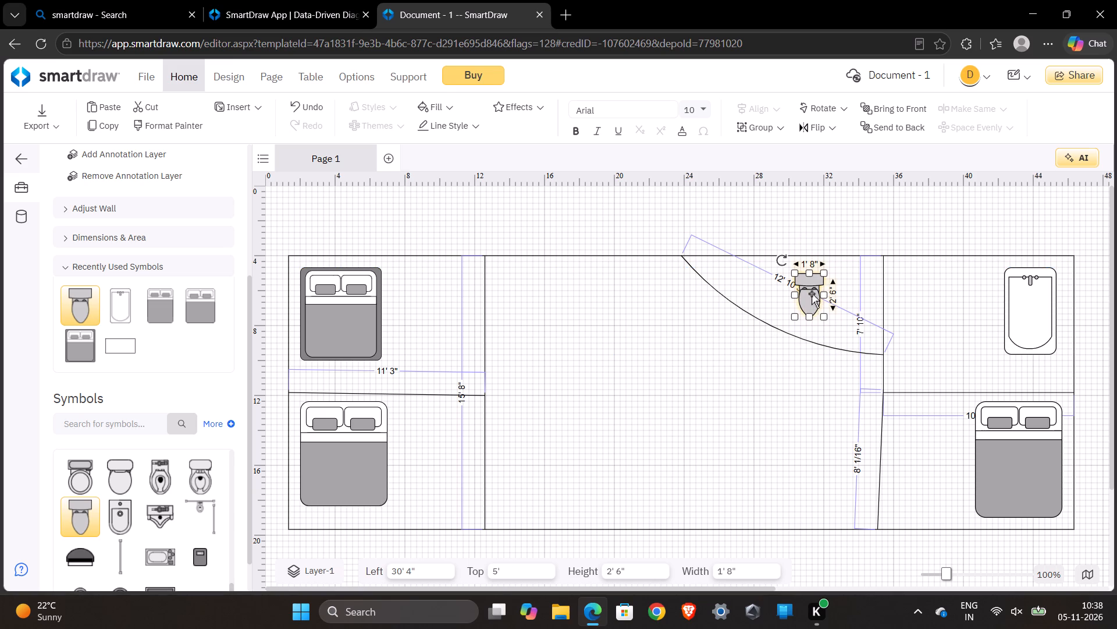
Enlarge the Elongated Toilet symbol to about 3' wide.
drag(822, 314, 848, 329)
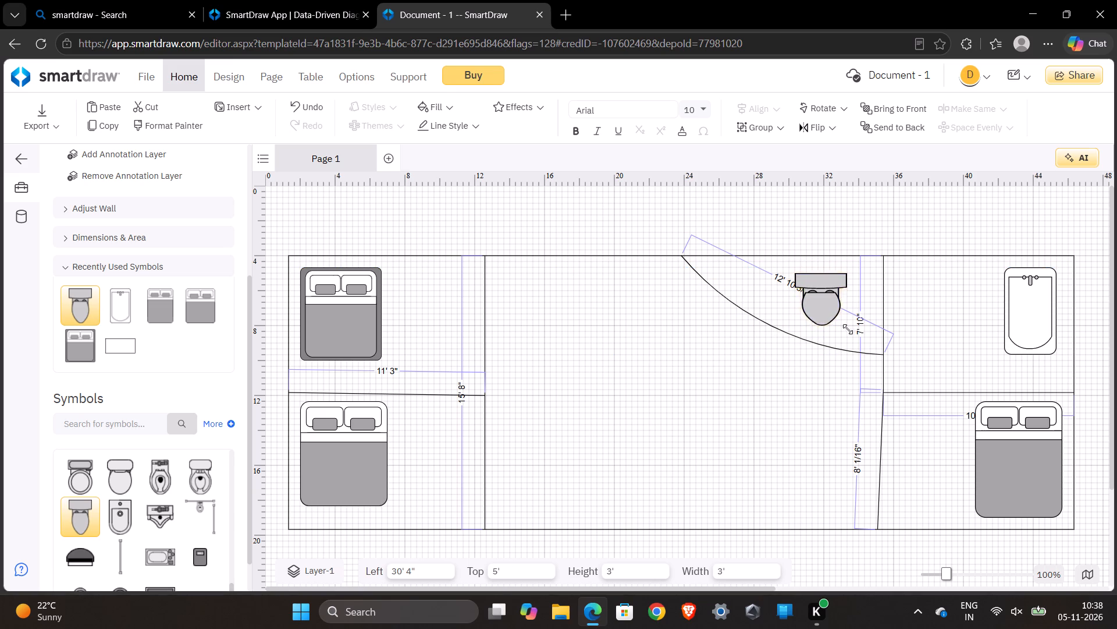
drag(848, 329, 846, 330)
click(816, 368)
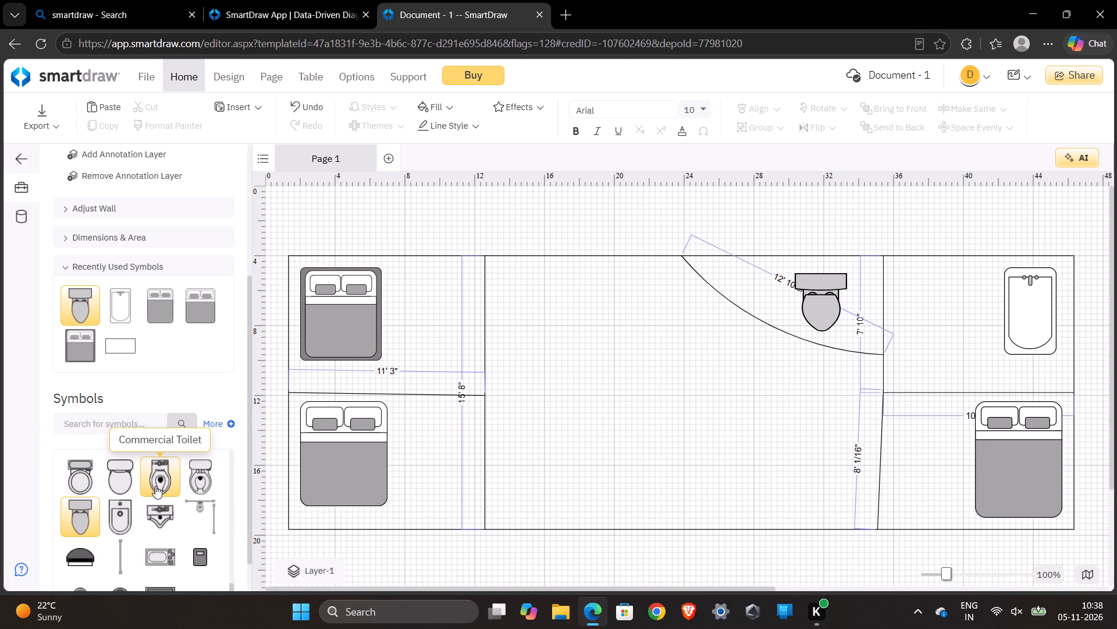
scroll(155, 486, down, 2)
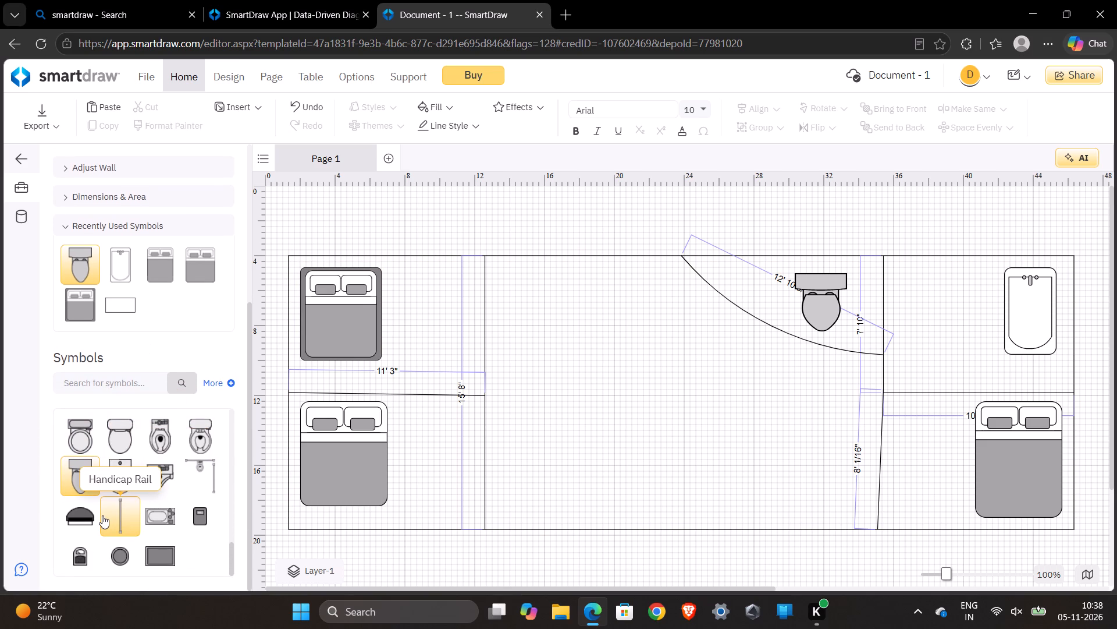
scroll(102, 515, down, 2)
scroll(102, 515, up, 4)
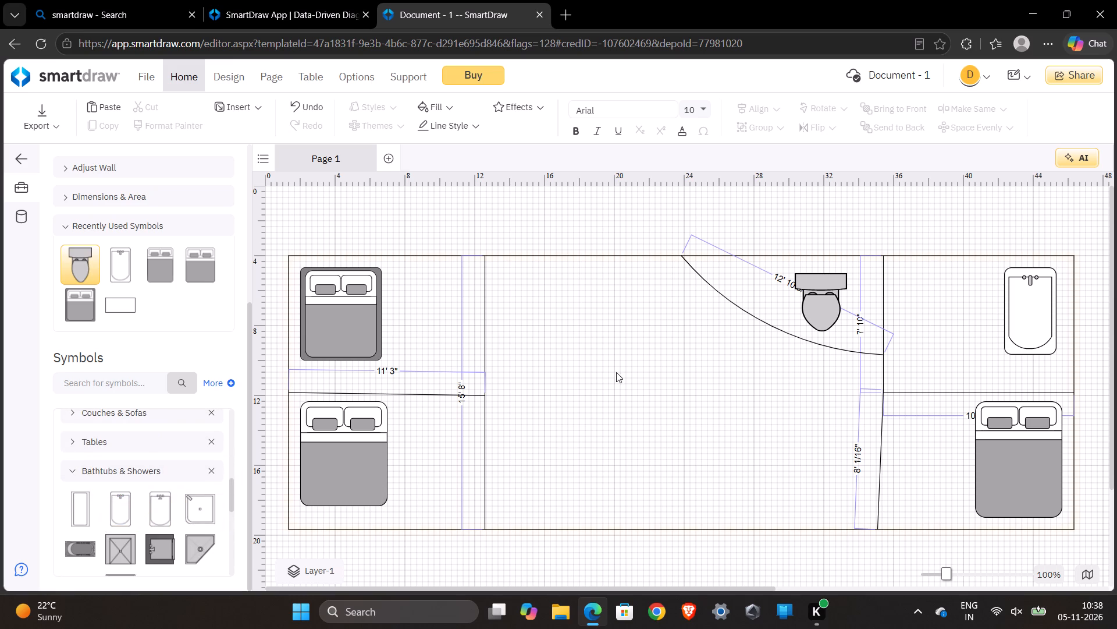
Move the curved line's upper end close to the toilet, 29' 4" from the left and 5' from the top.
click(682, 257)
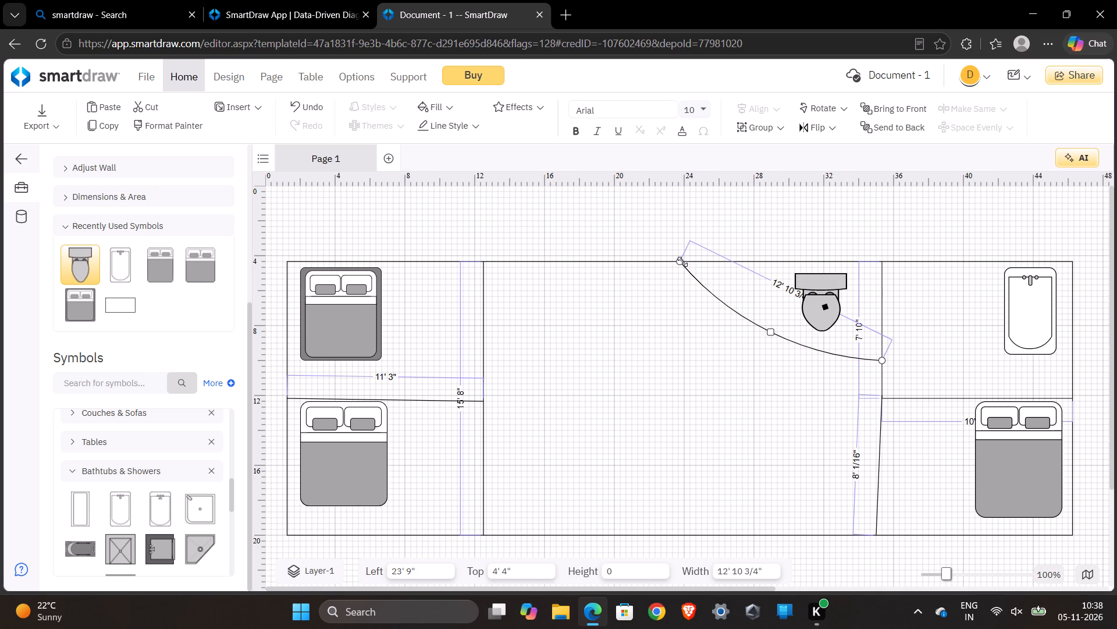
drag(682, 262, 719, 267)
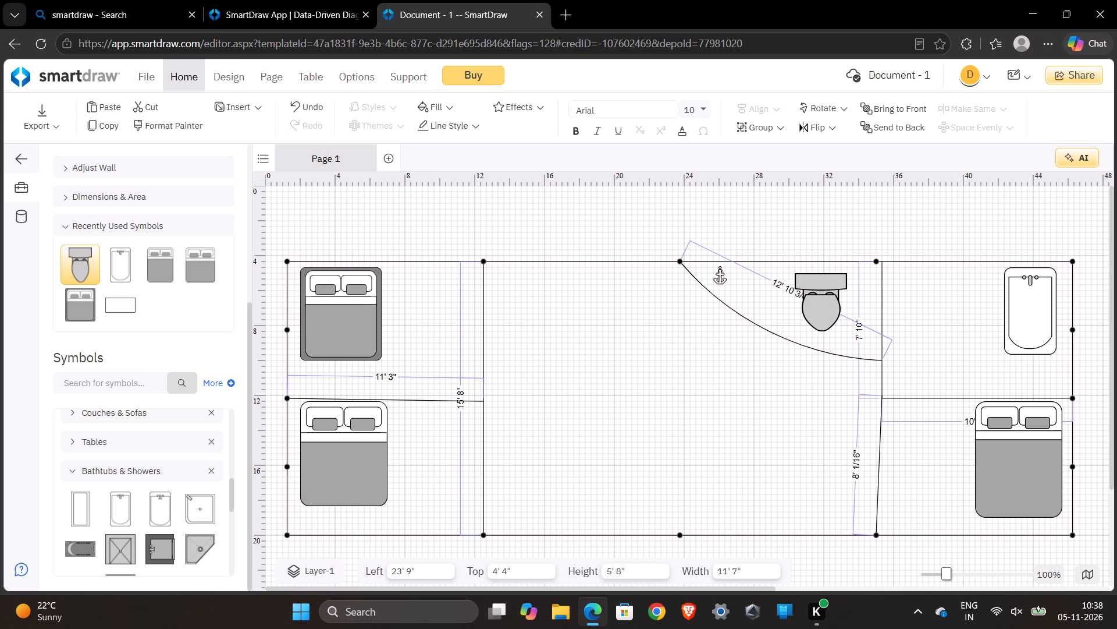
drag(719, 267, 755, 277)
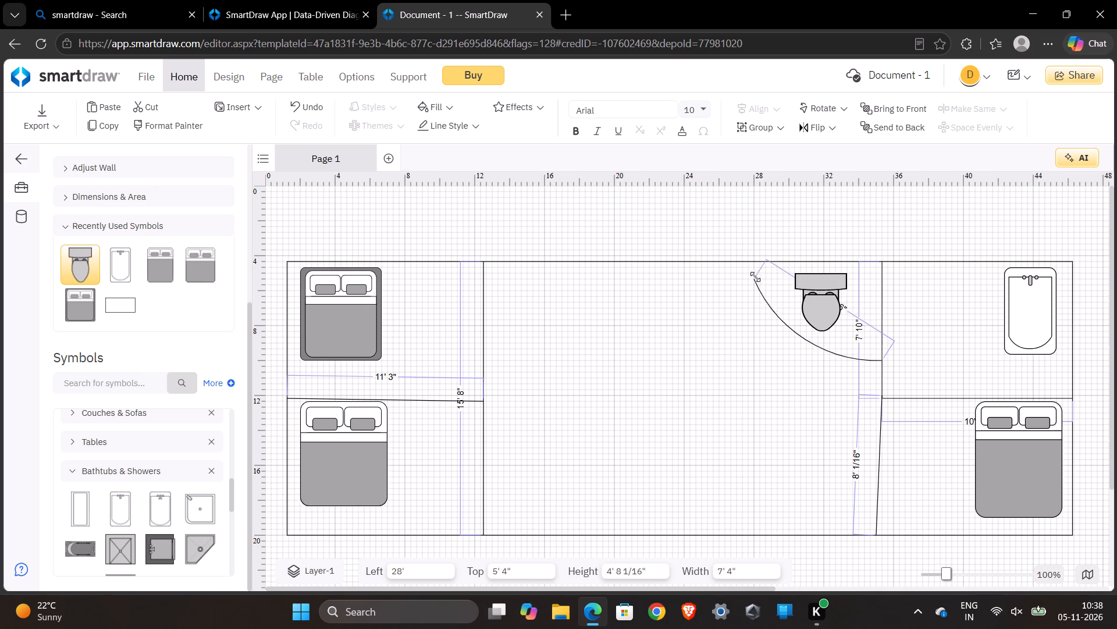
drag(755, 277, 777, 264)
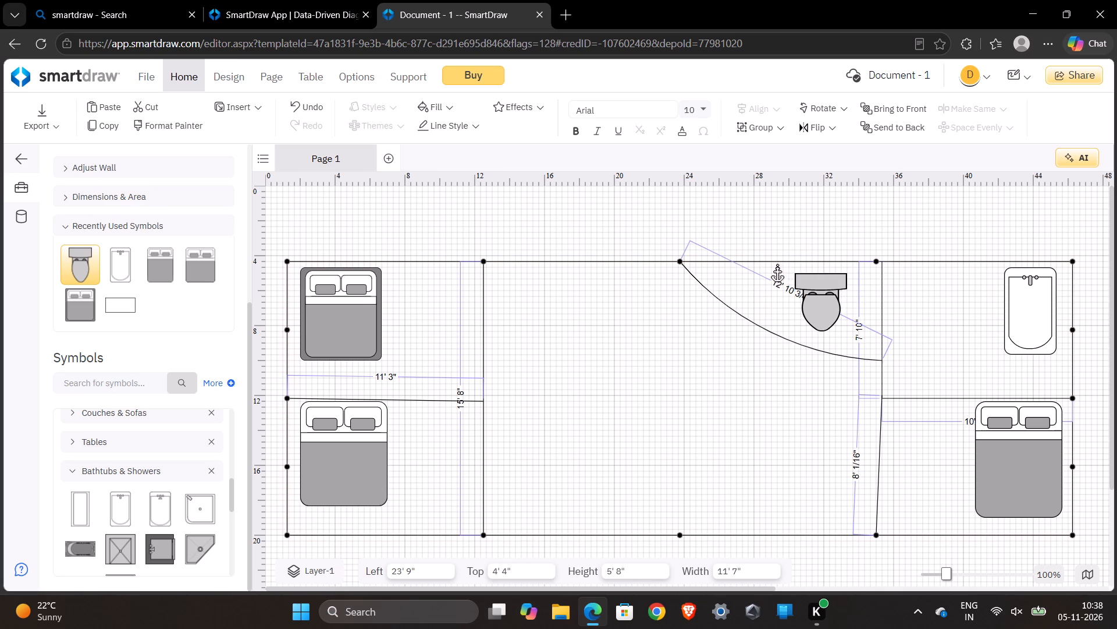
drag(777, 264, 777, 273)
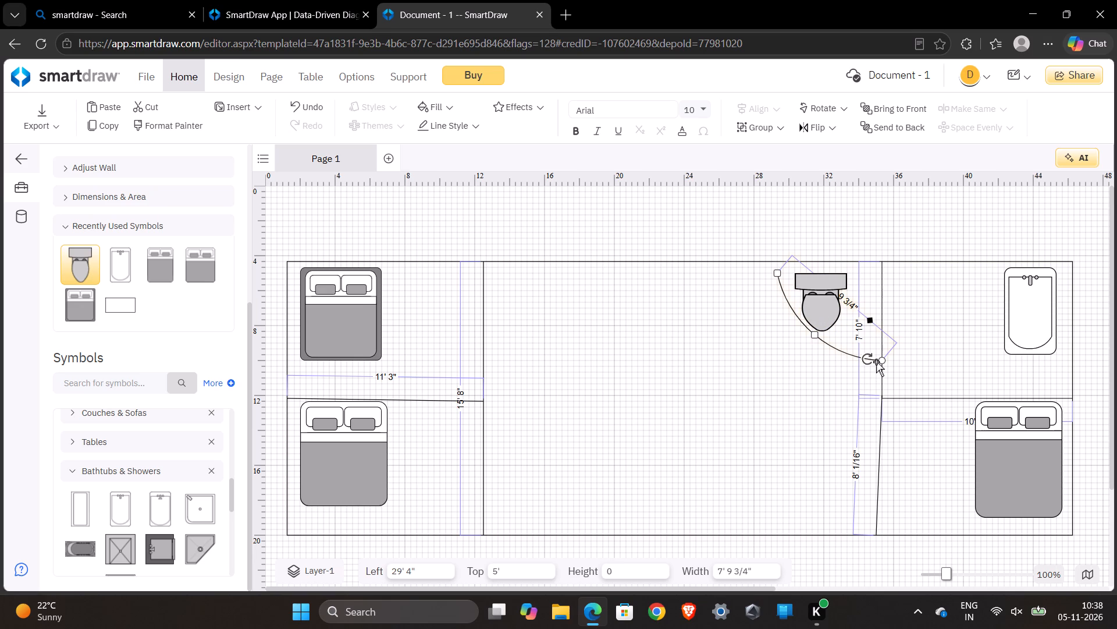
Extend the curved line's lower end down the right-hand partition to the junction with the horizontal dividing wall.
drag(883, 361, 873, 389)
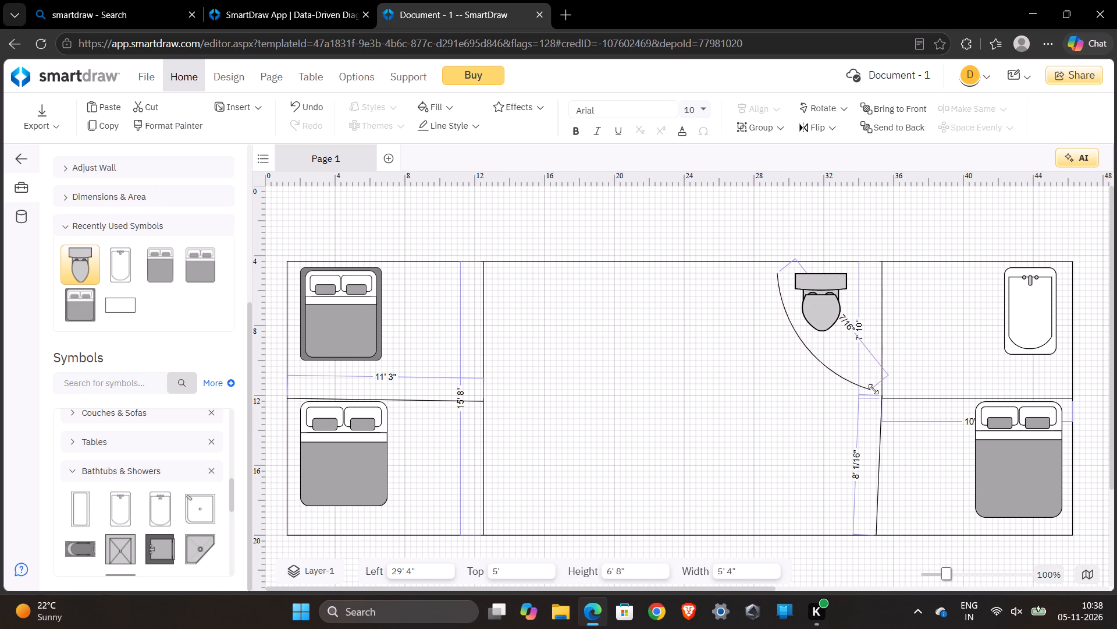
drag(873, 389, 877, 393)
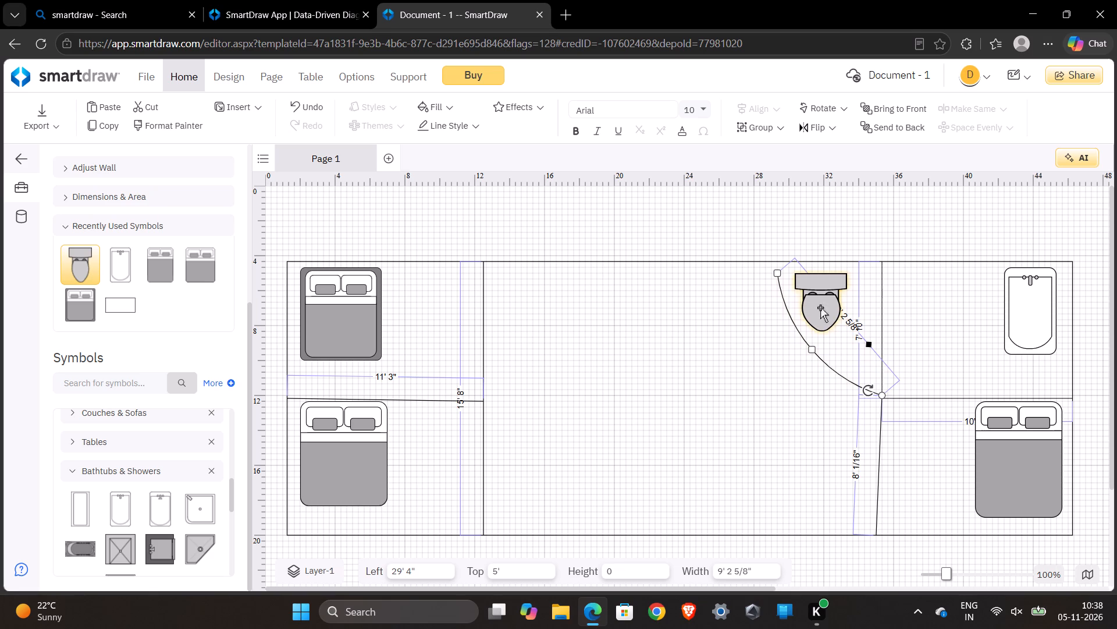
Move the curved line's upper end onto the top wall, 28' from the left and 4' 4" from the top.
drag(775, 274, 785, 263)
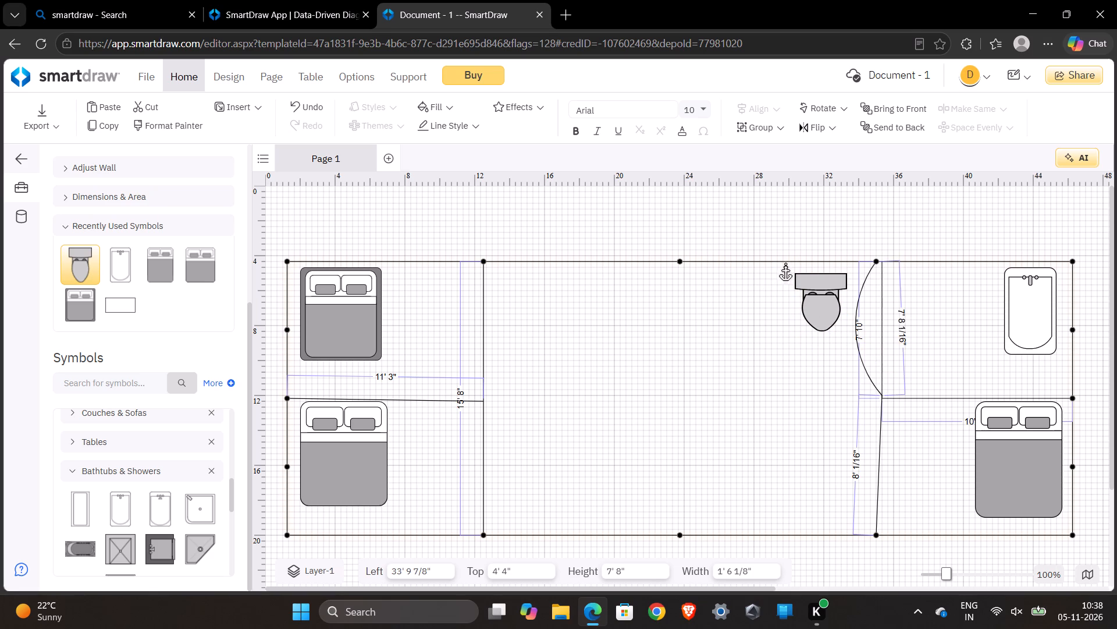
drag(785, 263, 780, 257)
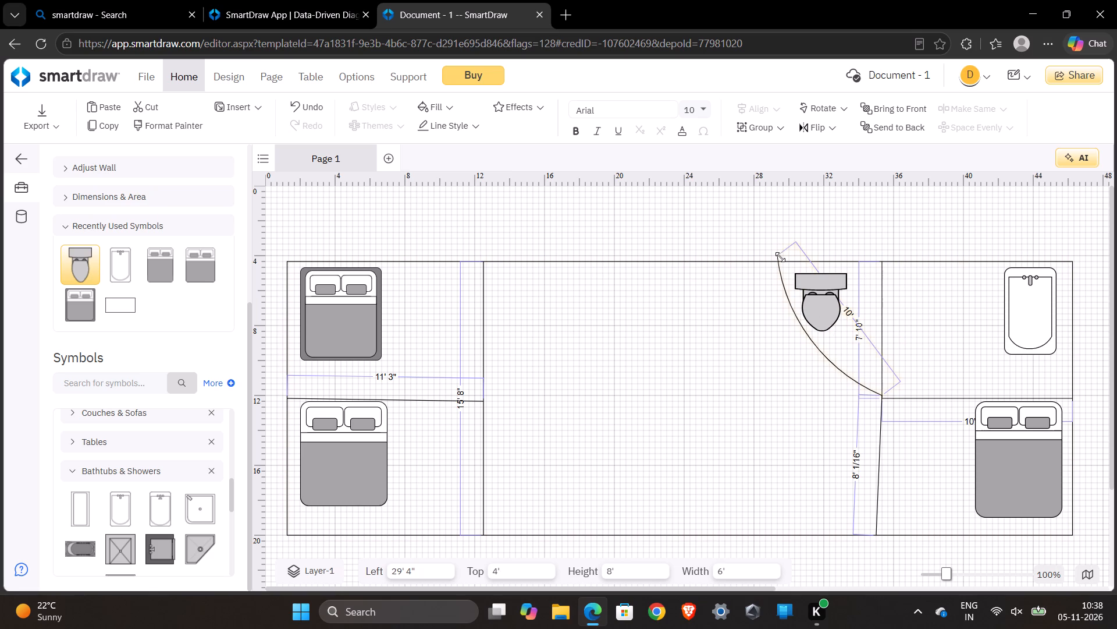
drag(780, 257, 778, 261)
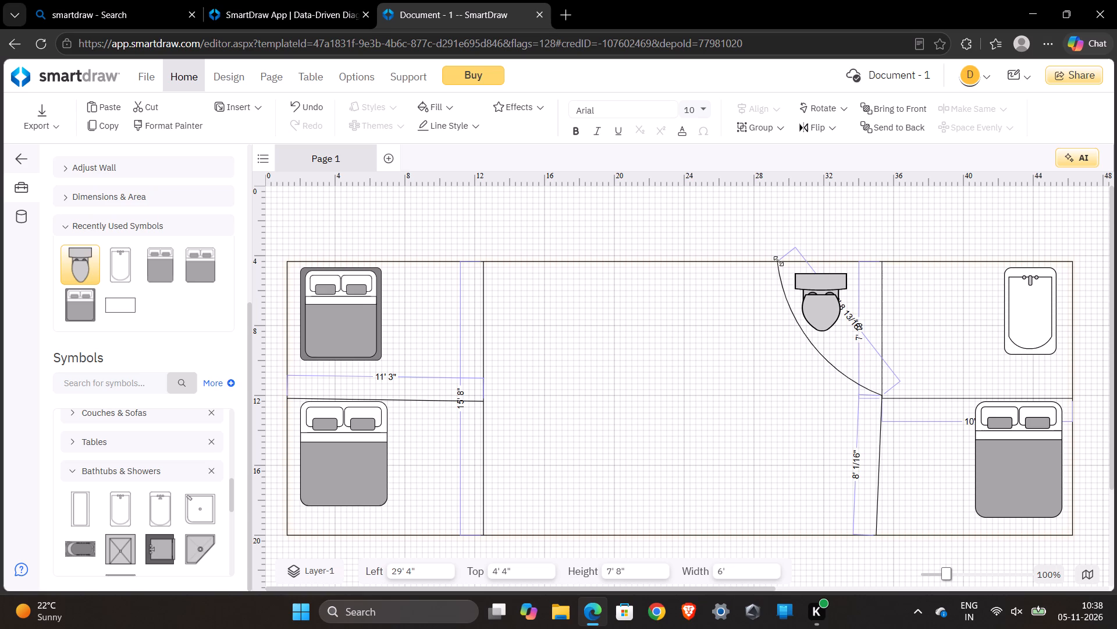
drag(778, 261, 777, 262)
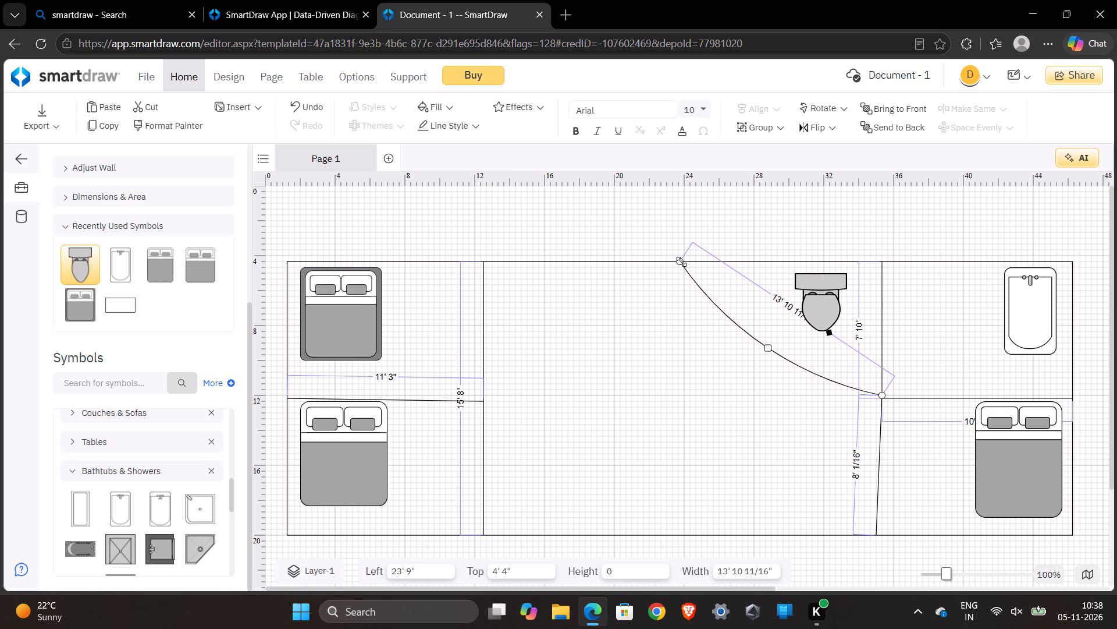
drag(681, 262, 753, 261)
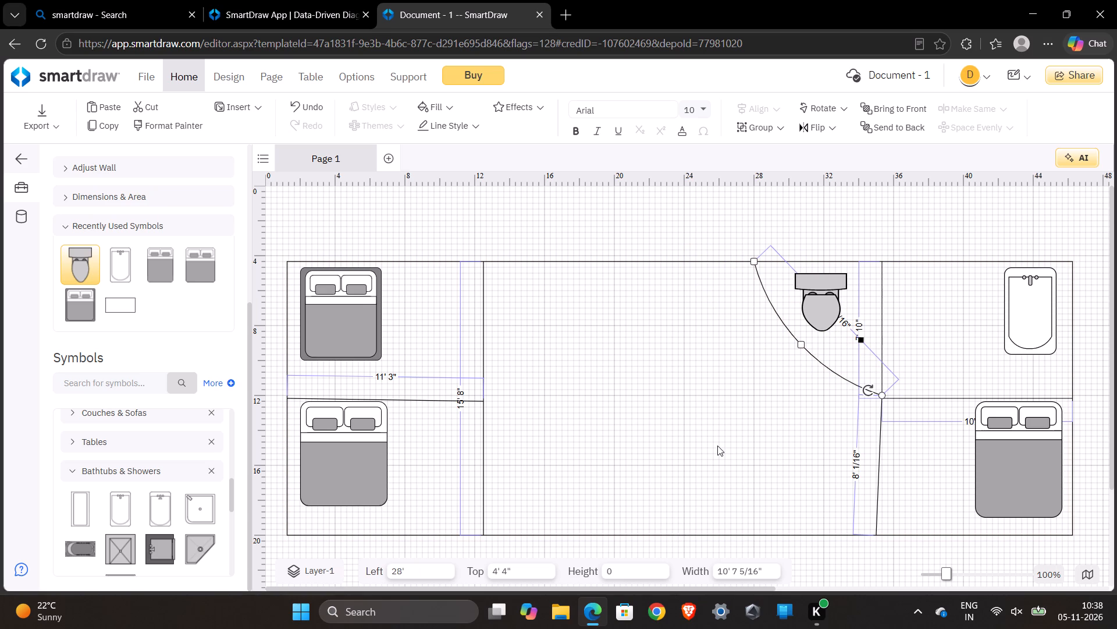
click(717, 446)
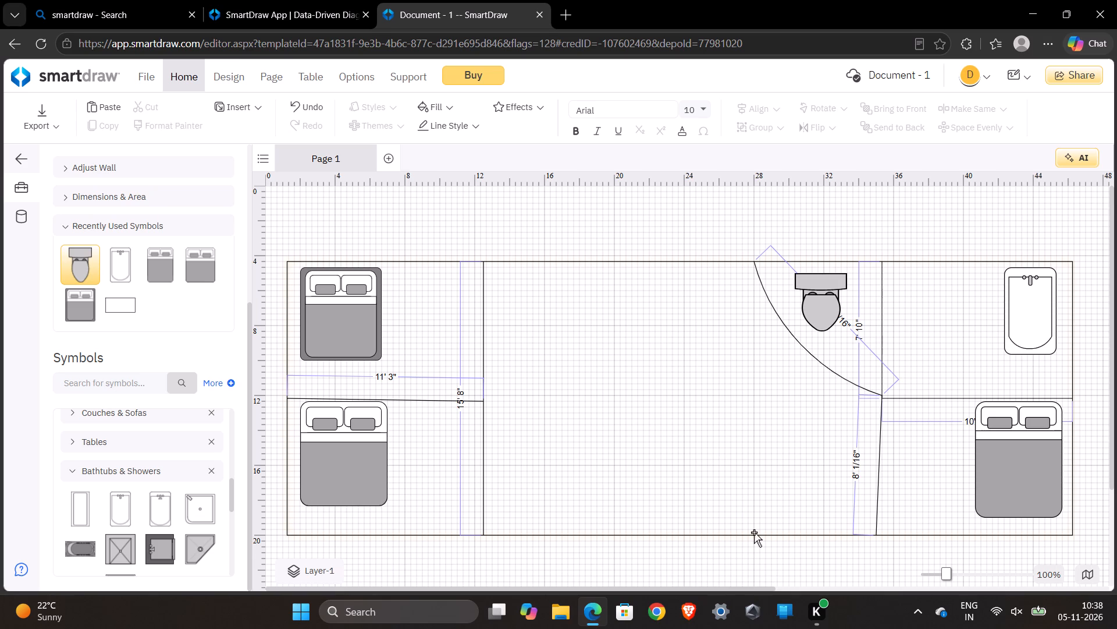